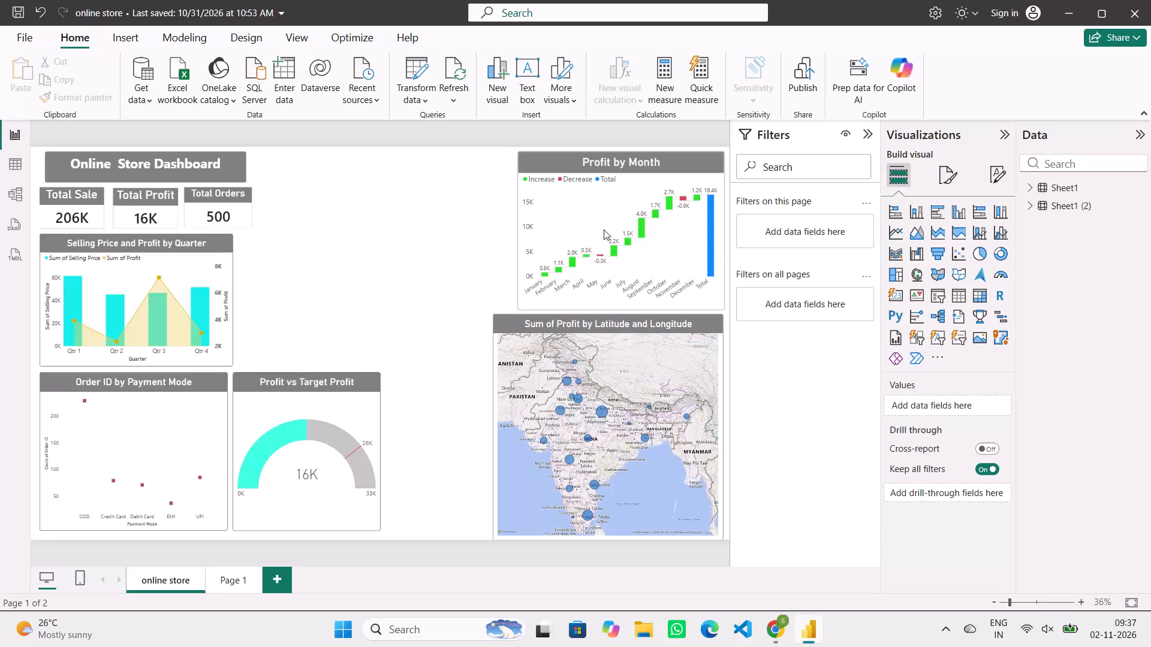
Add a funnel chart beside Selling Price and Profit by Quarter, enlarged to match that chart's height and widened slightly.
click(933, 251)
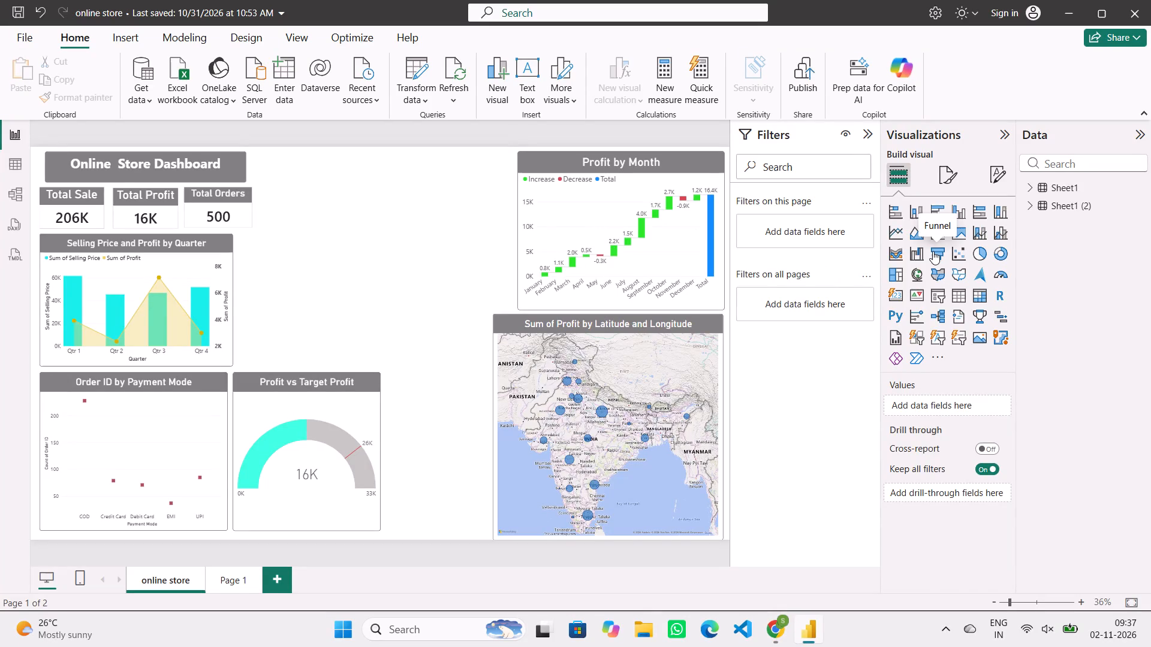
drag(314, 276, 322, 288)
click(320, 287)
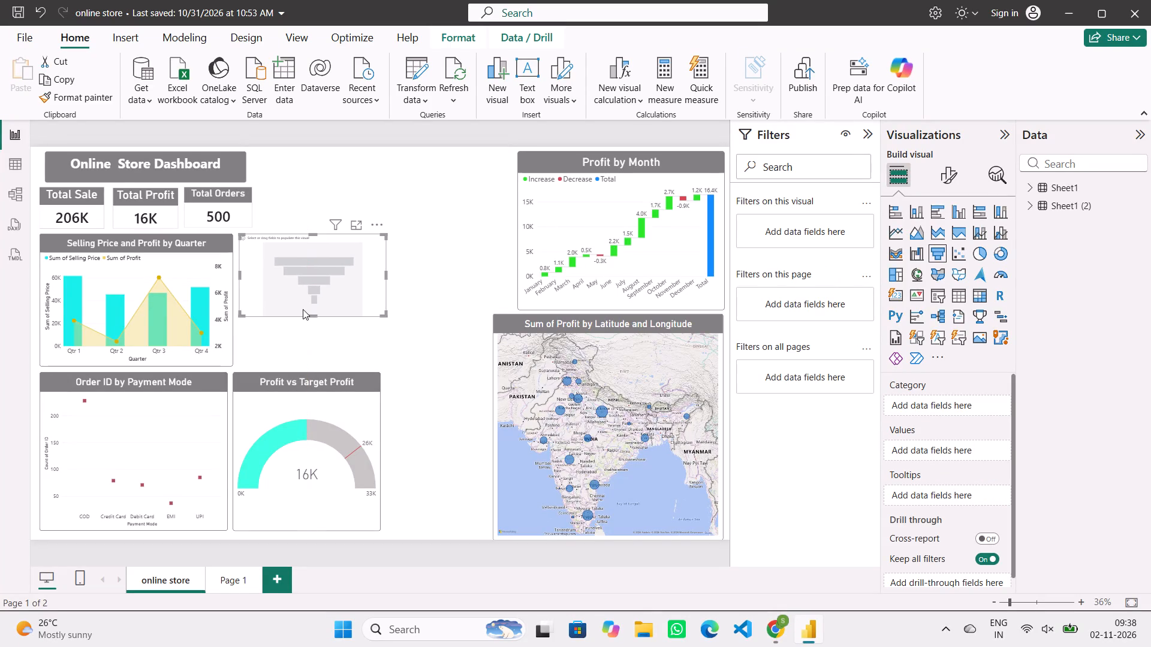
drag(311, 315, 309, 344)
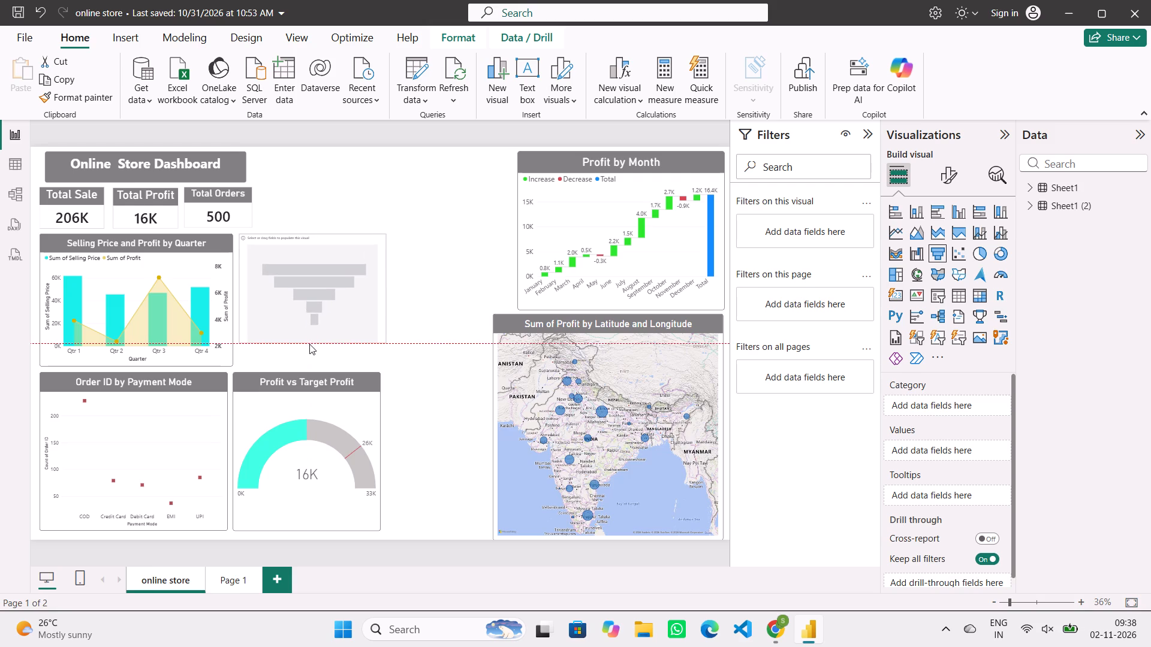
drag(309, 344, 310, 361)
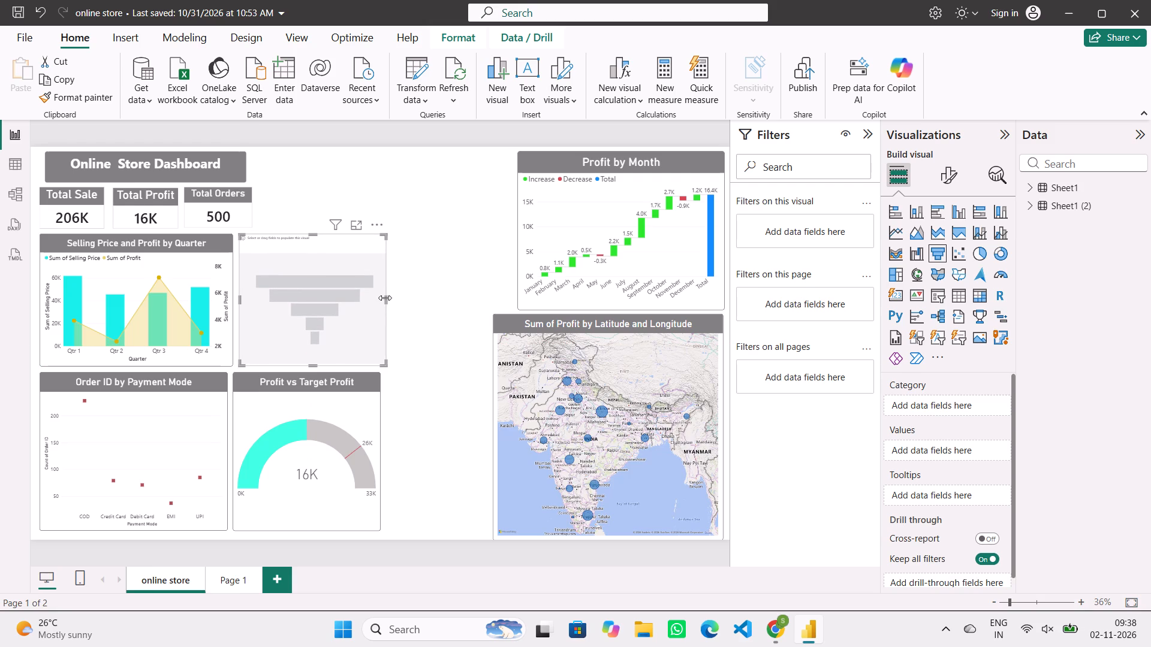
drag(385, 298, 390, 298)
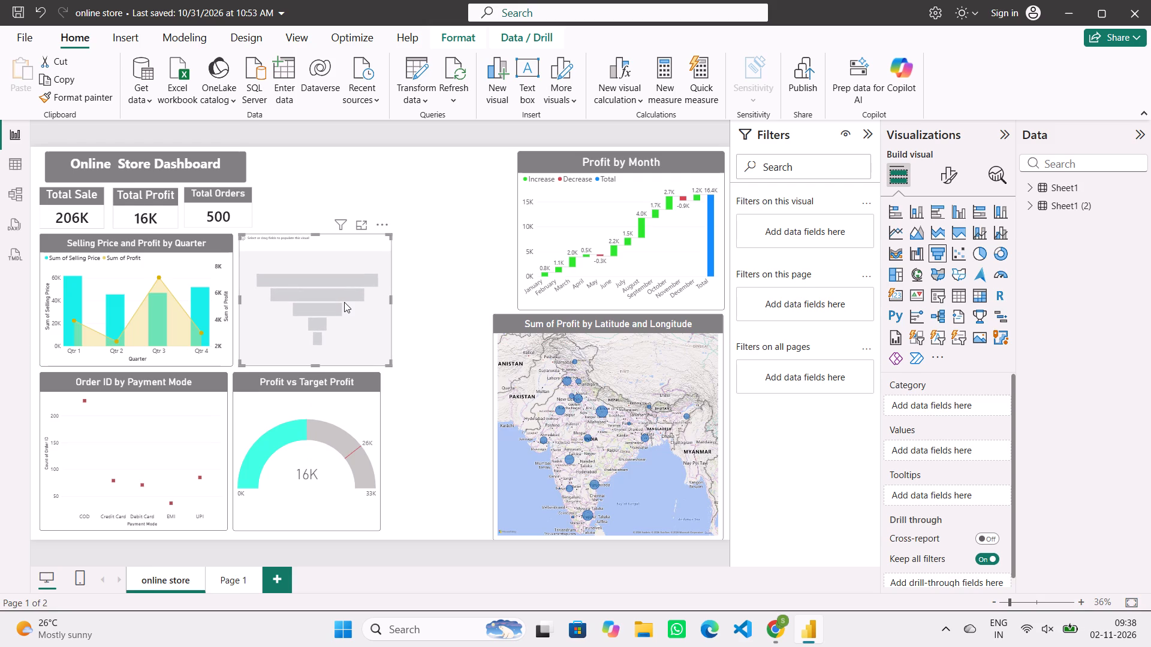
click(344, 302)
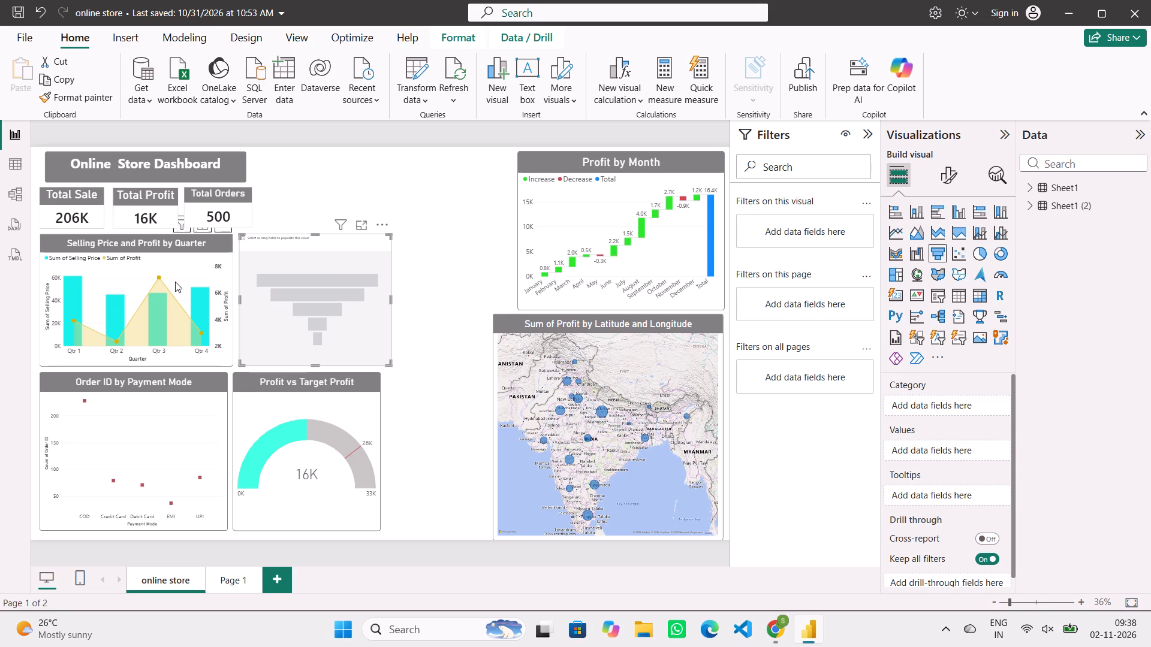
Shift the quarterly chart, the empty funnel, the Order ID by Payment Mode chart and the profit gauge slightly toward the page's left edge.
drag(174, 281, 168, 281)
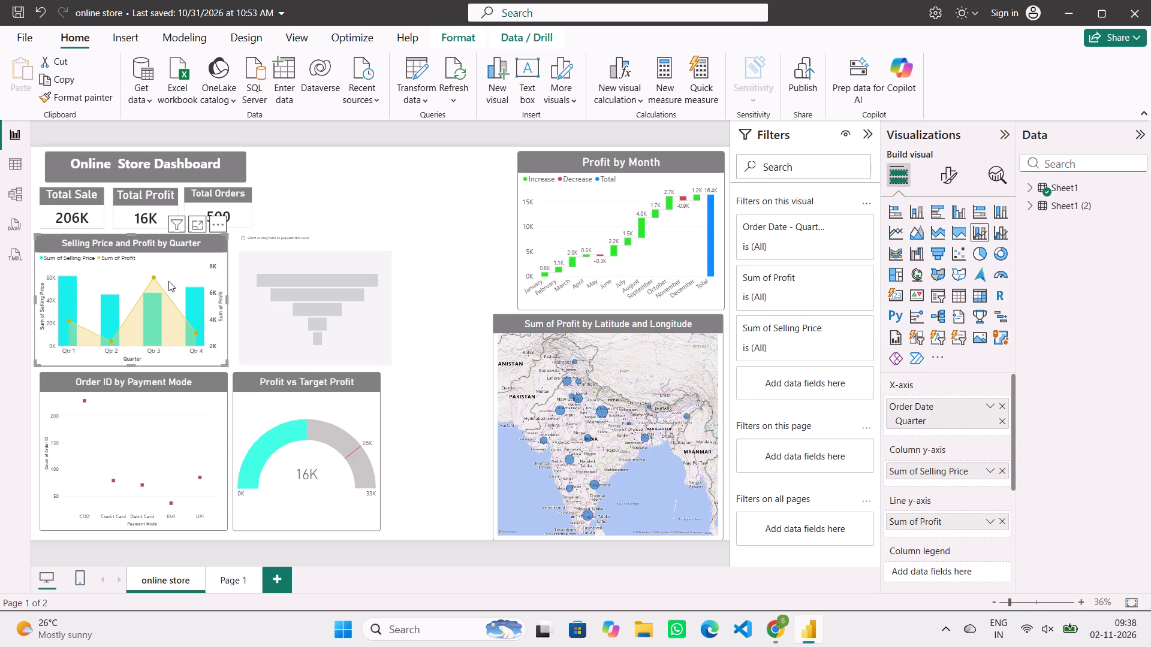
drag(285, 286, 278, 286)
drag(209, 392, 204, 392)
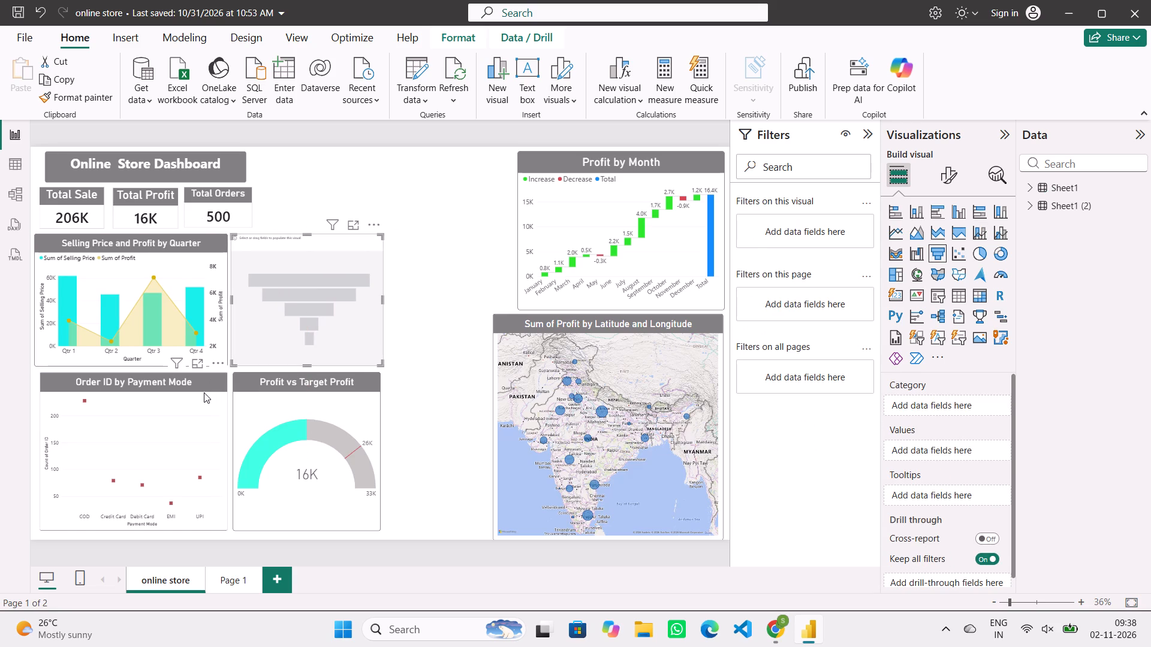
drag(204, 392, 203, 392)
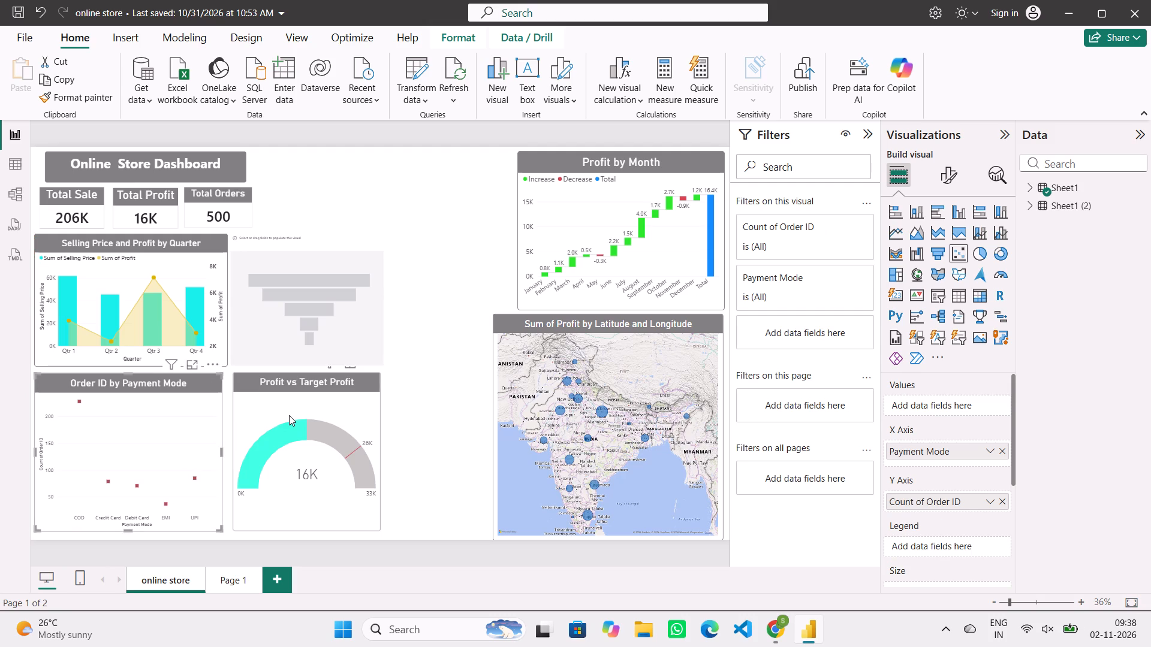
drag(289, 415, 282, 415)
Select the empty funnel chart and bring up its data field settings.
click(312, 310)
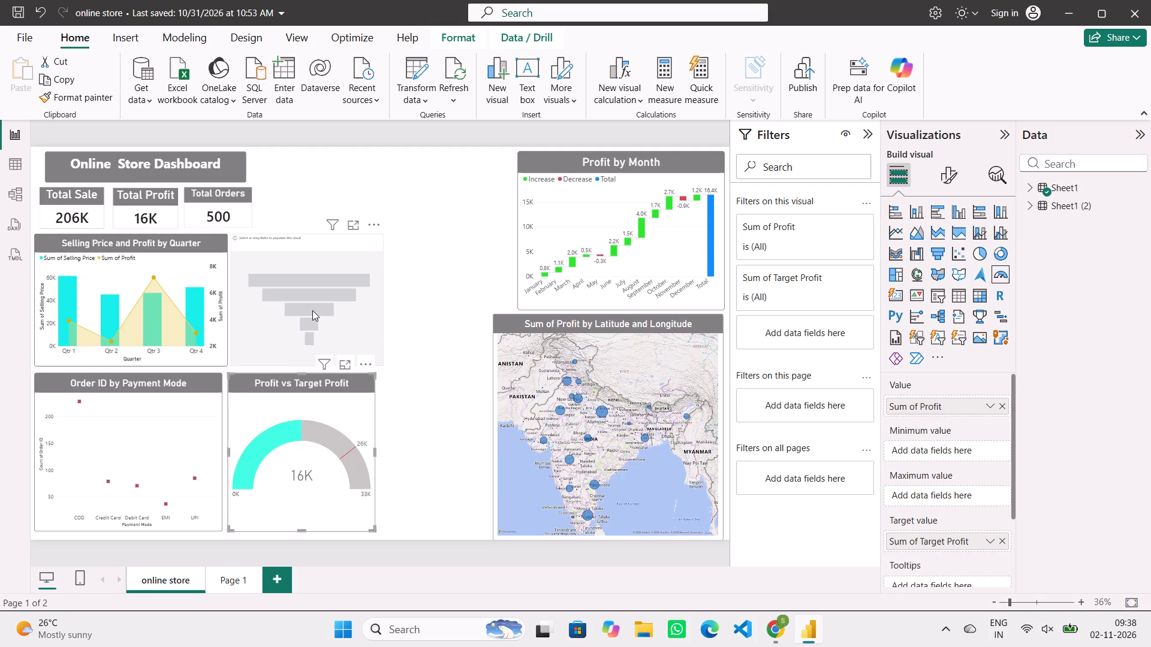
click(950, 175)
click(905, 179)
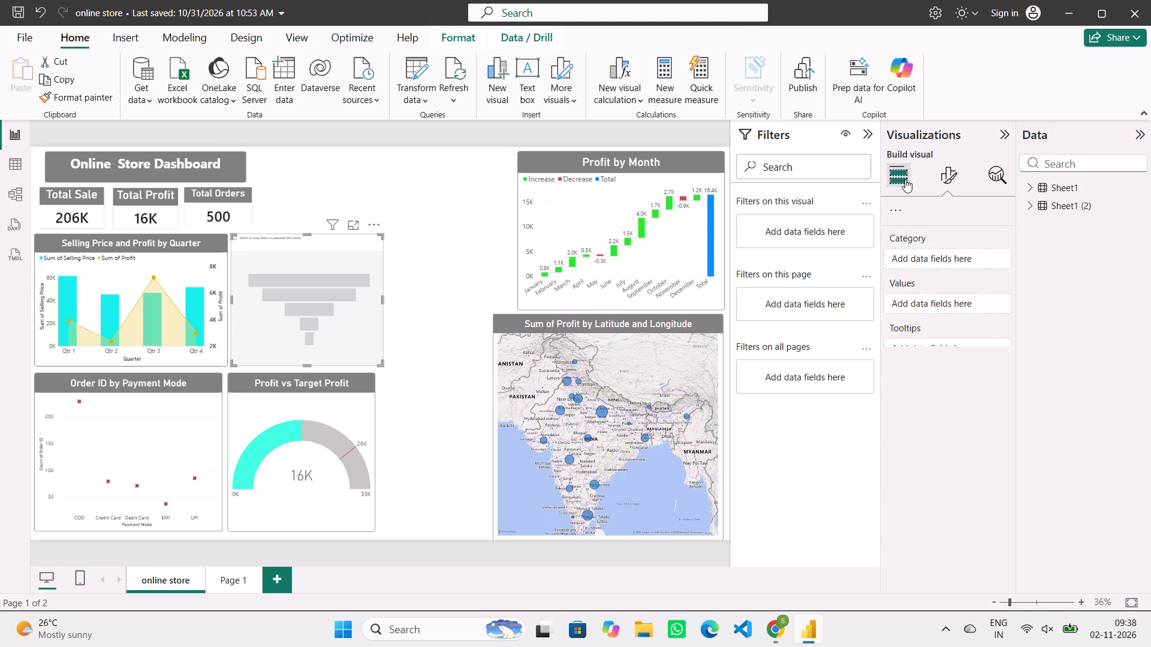
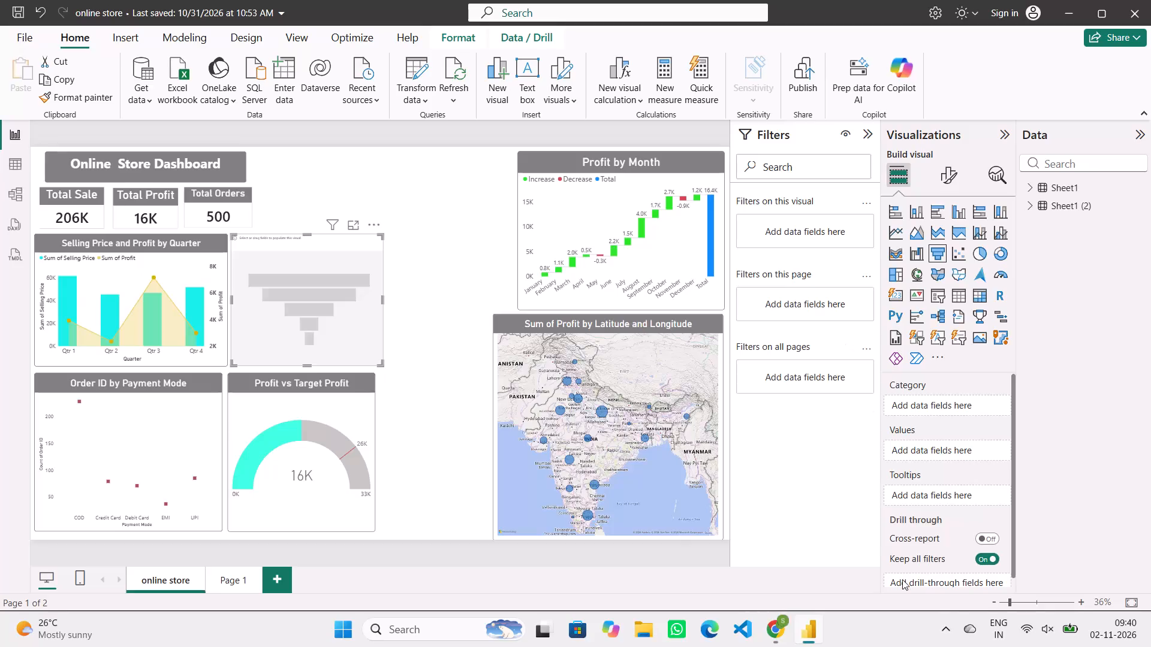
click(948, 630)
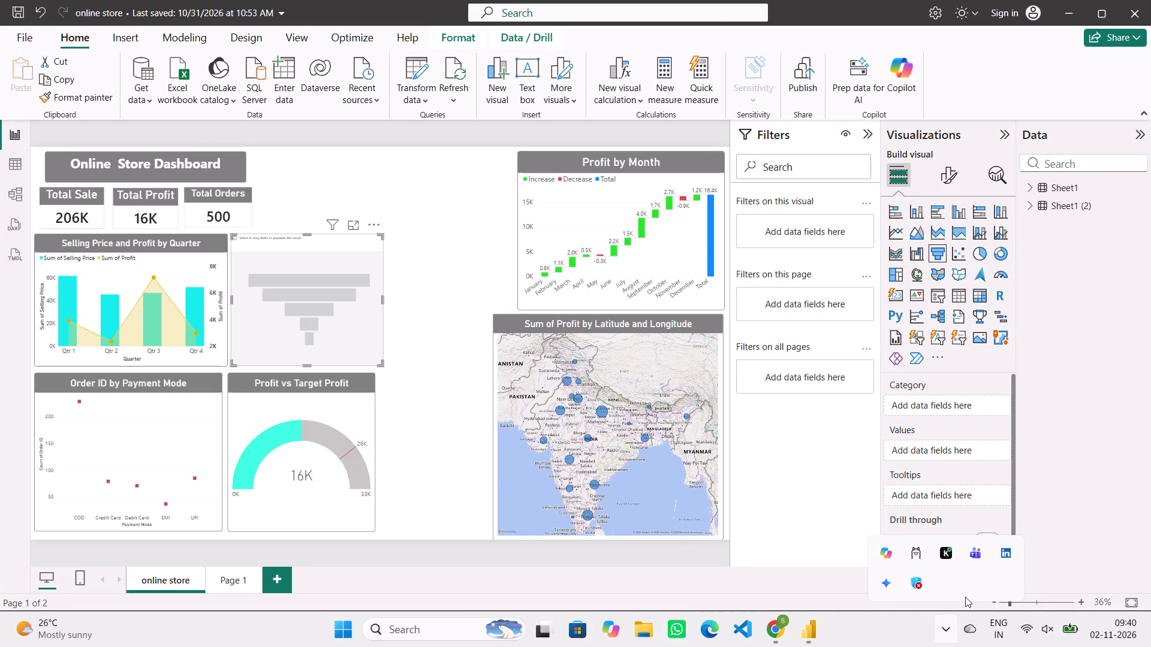
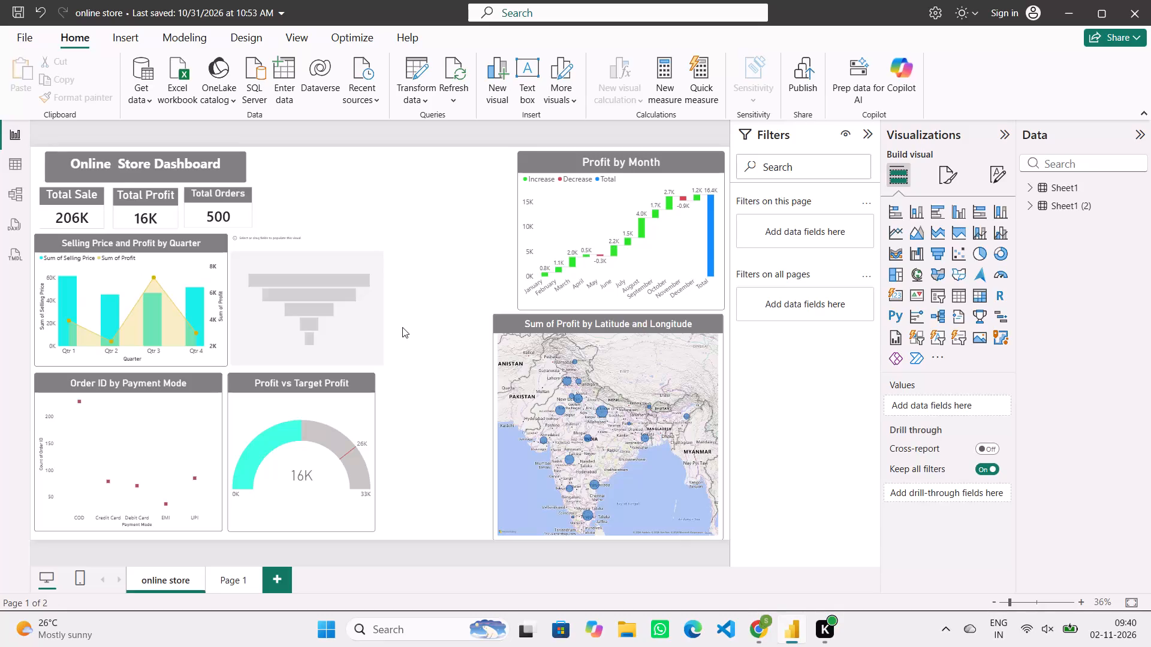
Select the empty funnel chart beside the Selling Price and Profit by Quarter visual for adding data fields.
click(301, 279)
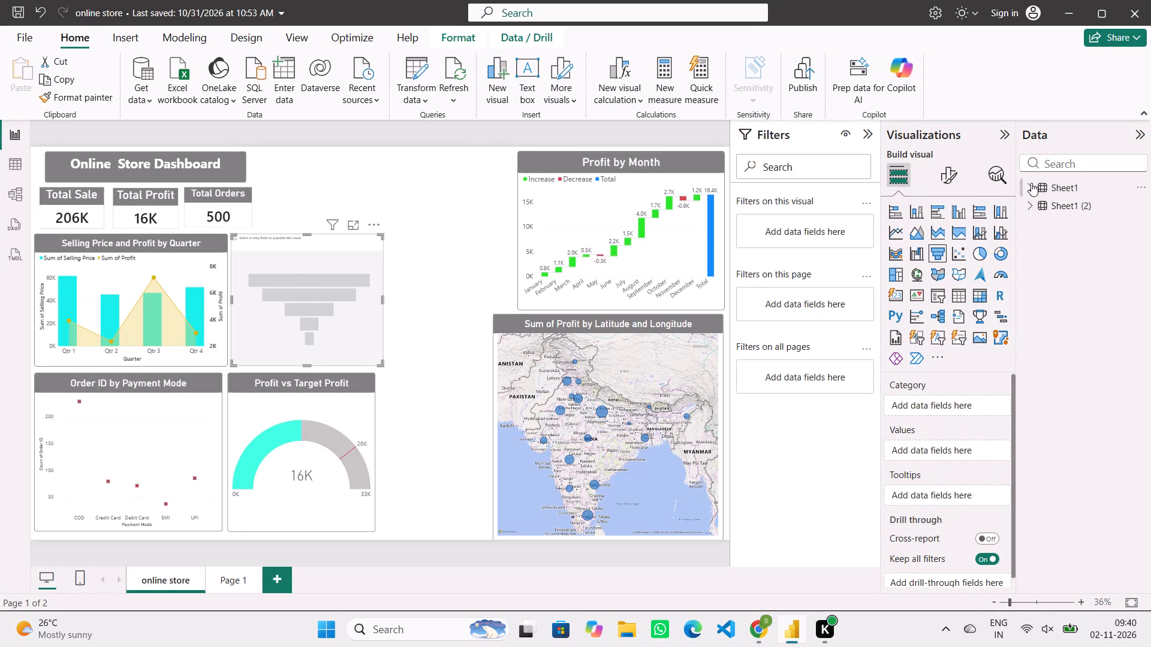
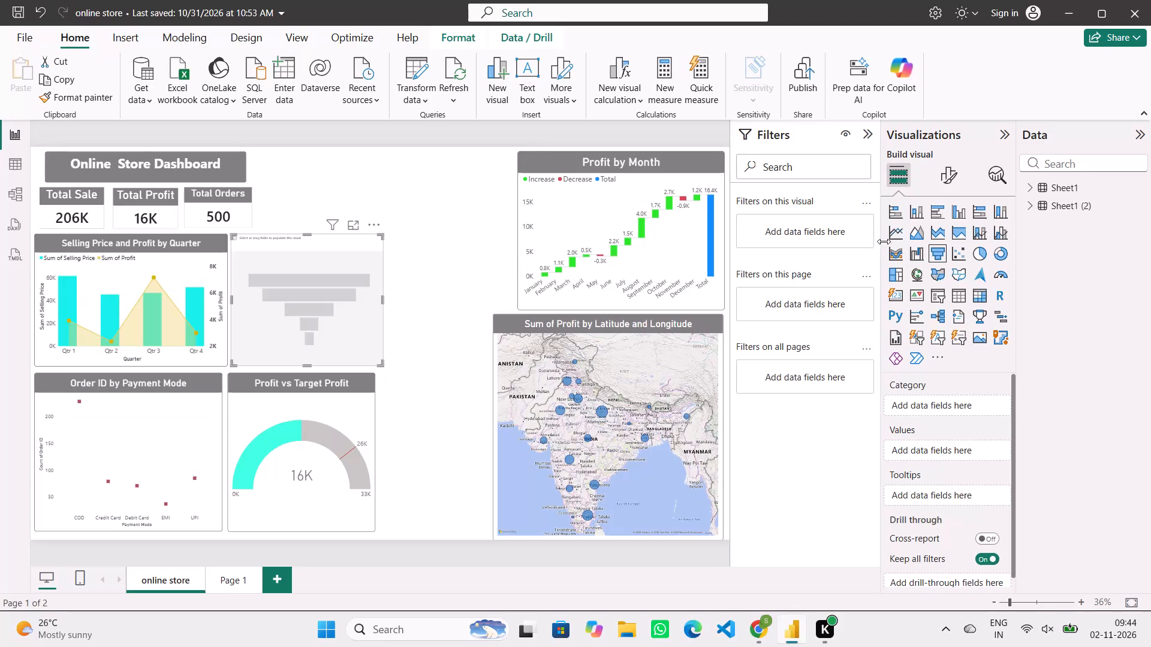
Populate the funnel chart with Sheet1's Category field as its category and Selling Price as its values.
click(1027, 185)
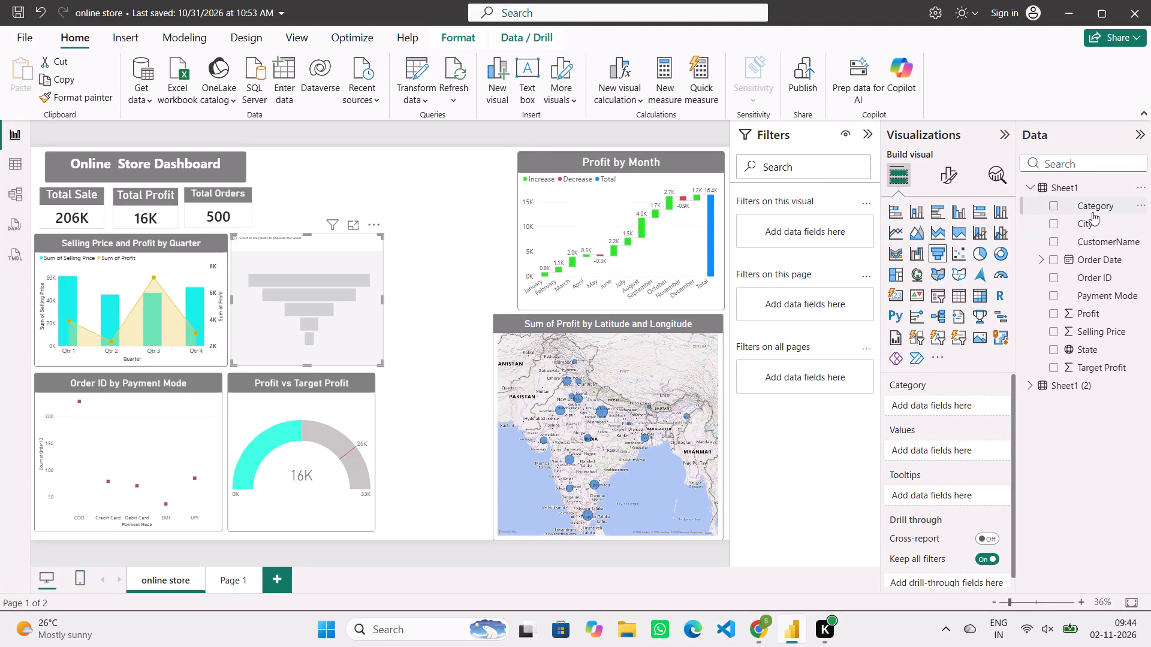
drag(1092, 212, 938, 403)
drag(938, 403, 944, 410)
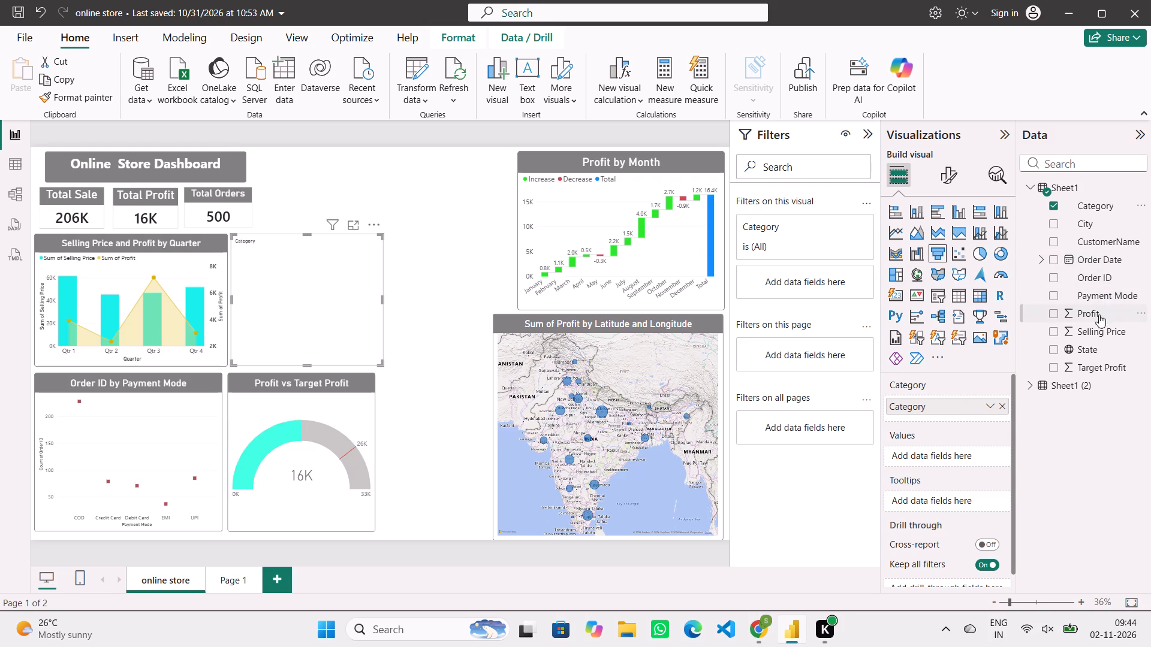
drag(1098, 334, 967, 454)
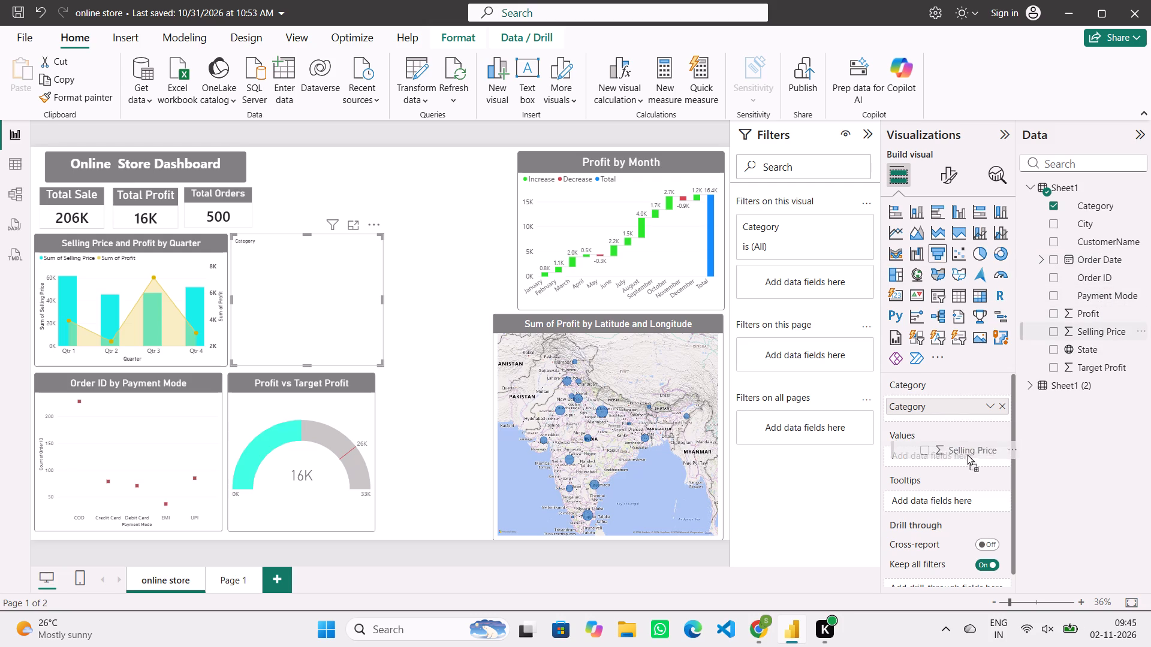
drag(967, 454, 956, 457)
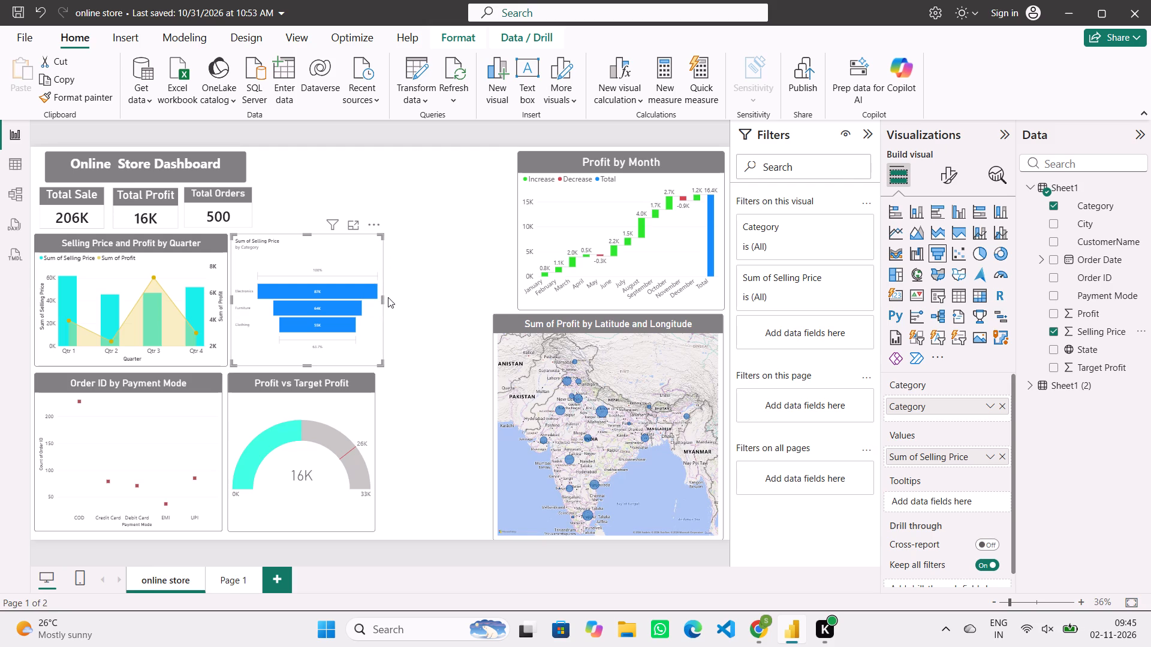
Widen the funnel chart towards the Profit by Month visual and raise its top edge slightly.
drag(382, 299, 470, 300)
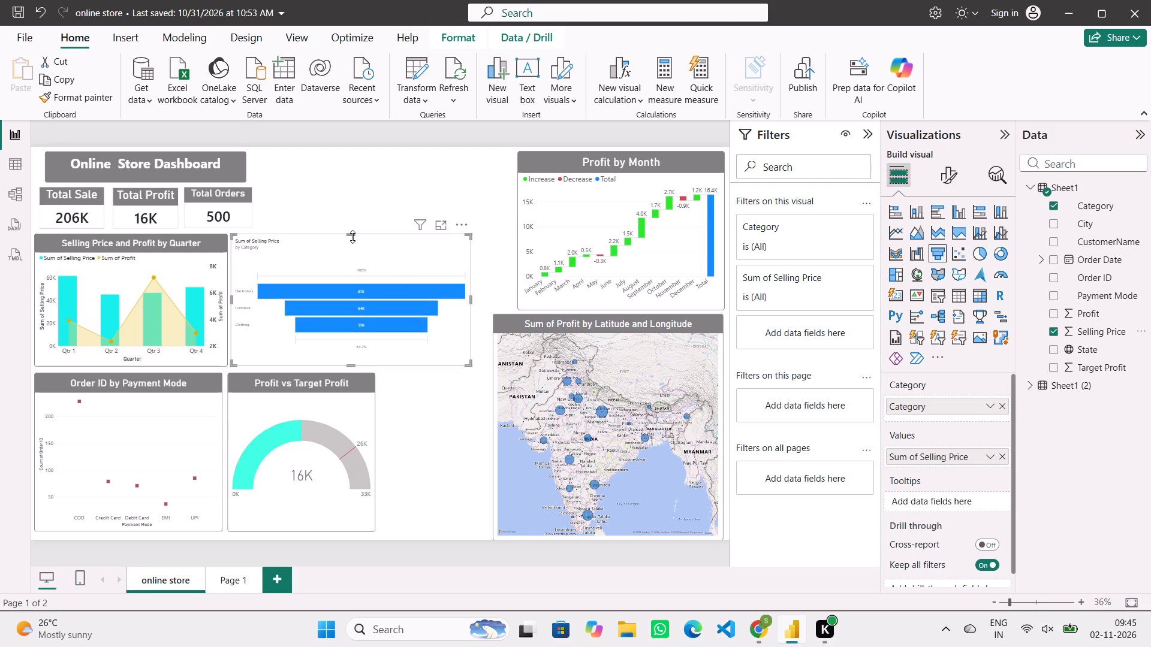
click(352, 237)
click(352, 237)
drag(352, 237, 352, 229)
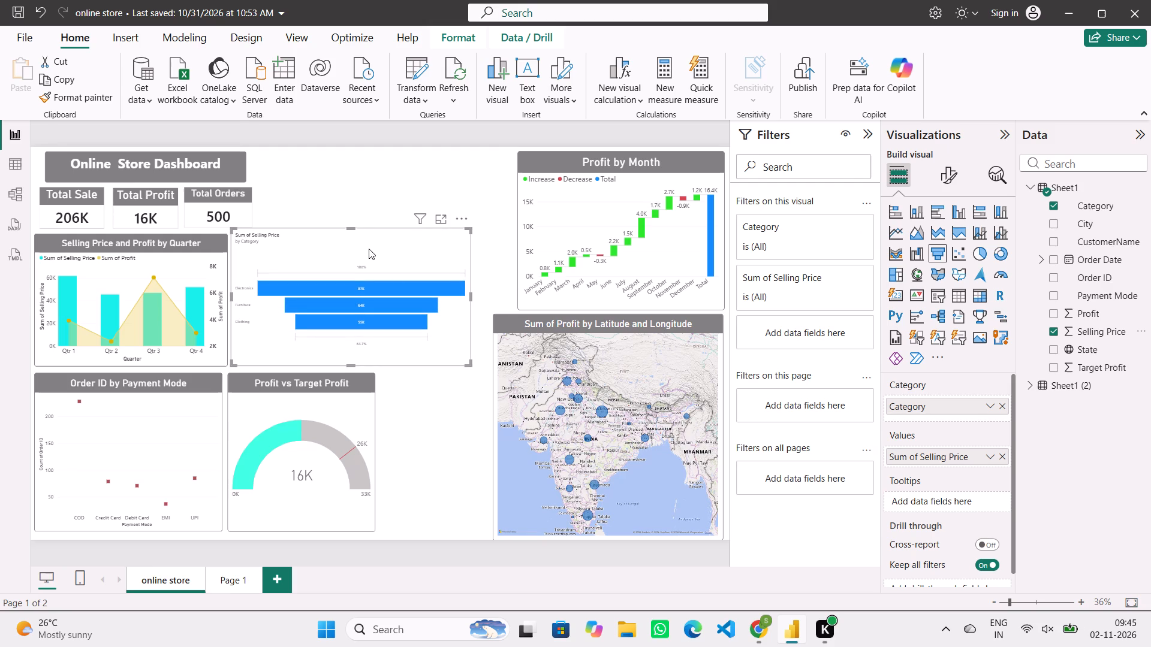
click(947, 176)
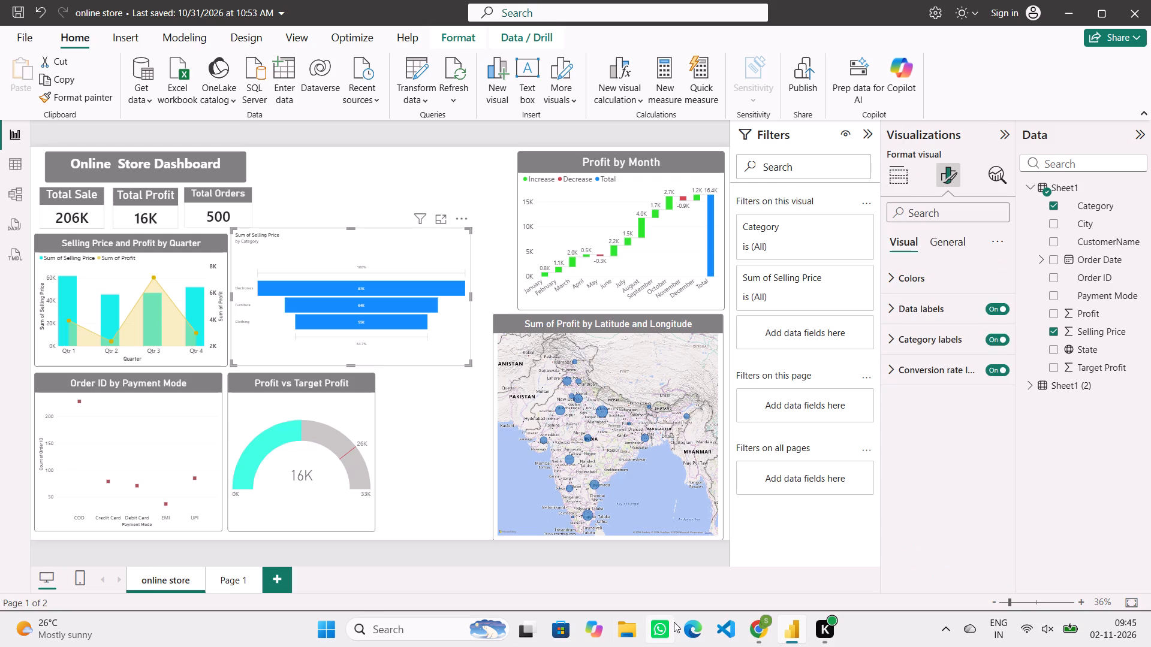
Switch to Chrome, open the Adding a Funnel Chart lesson, and download its funnel chart dataset.
click(754, 629)
click(88, 430)
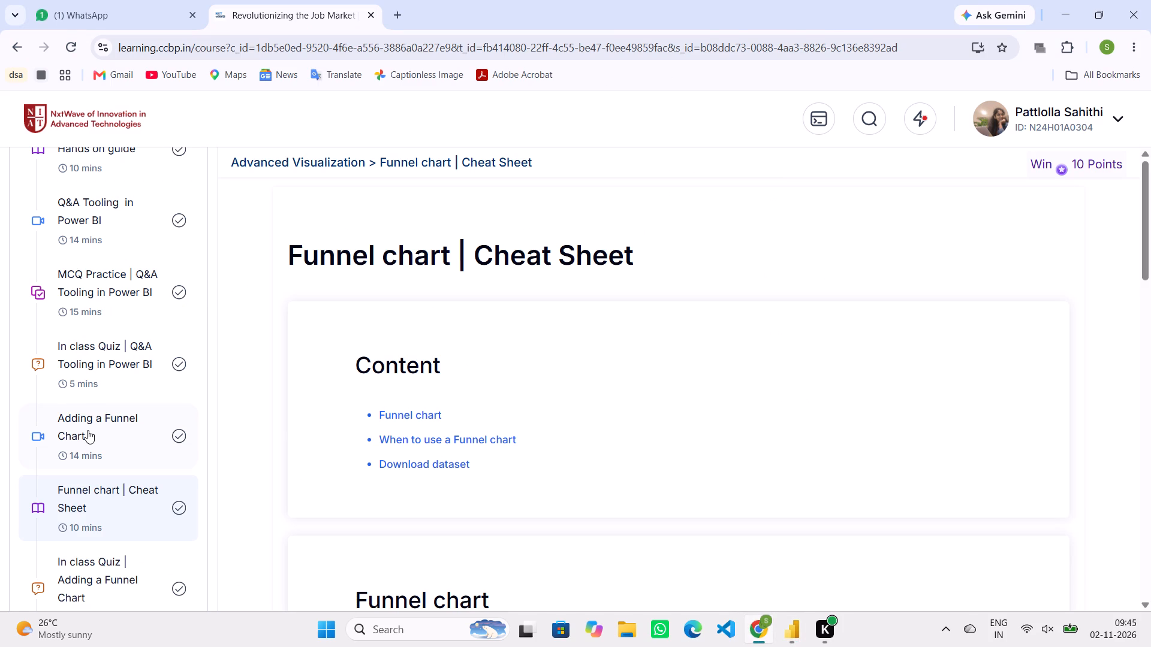
scroll(303, 430, down, 4)
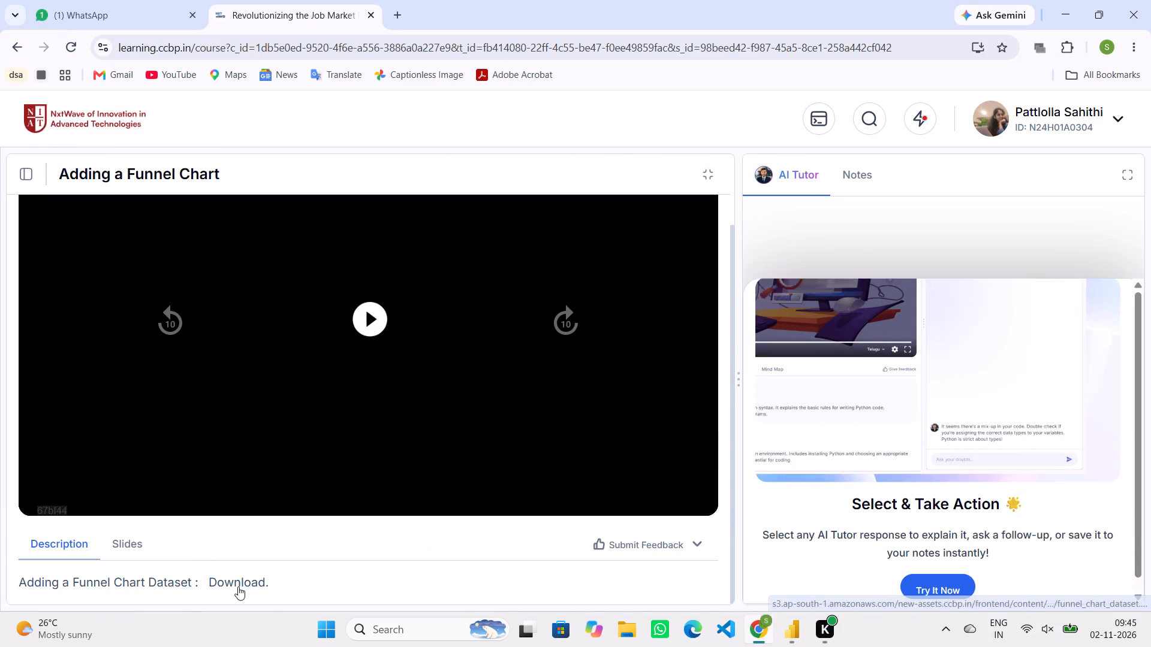
click(238, 586)
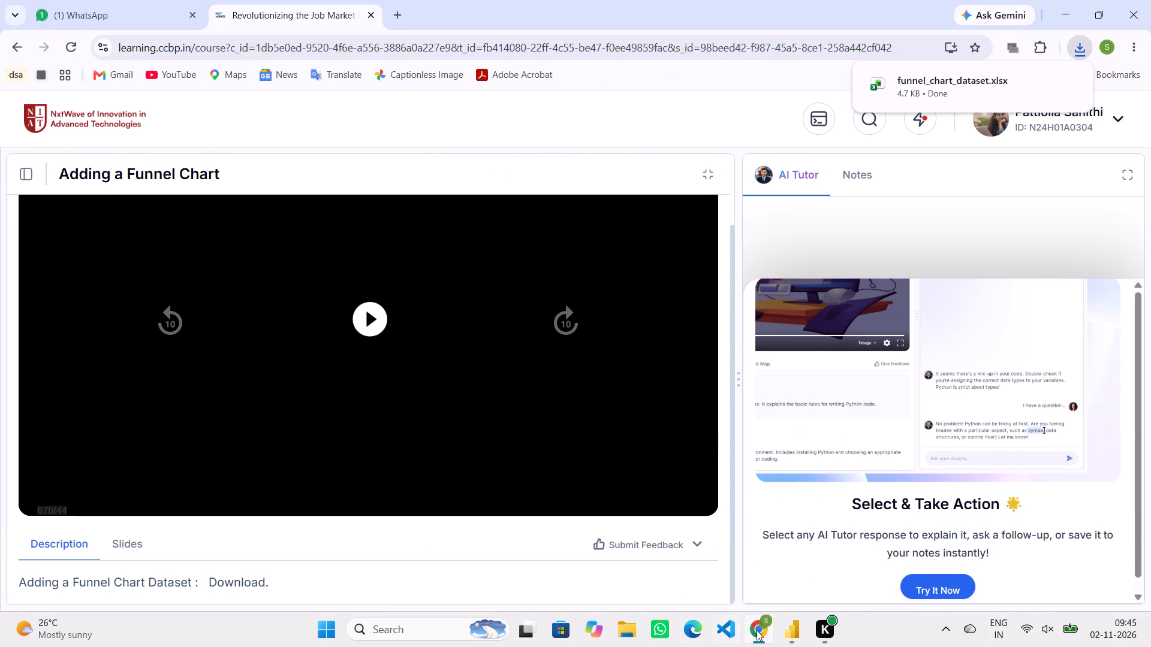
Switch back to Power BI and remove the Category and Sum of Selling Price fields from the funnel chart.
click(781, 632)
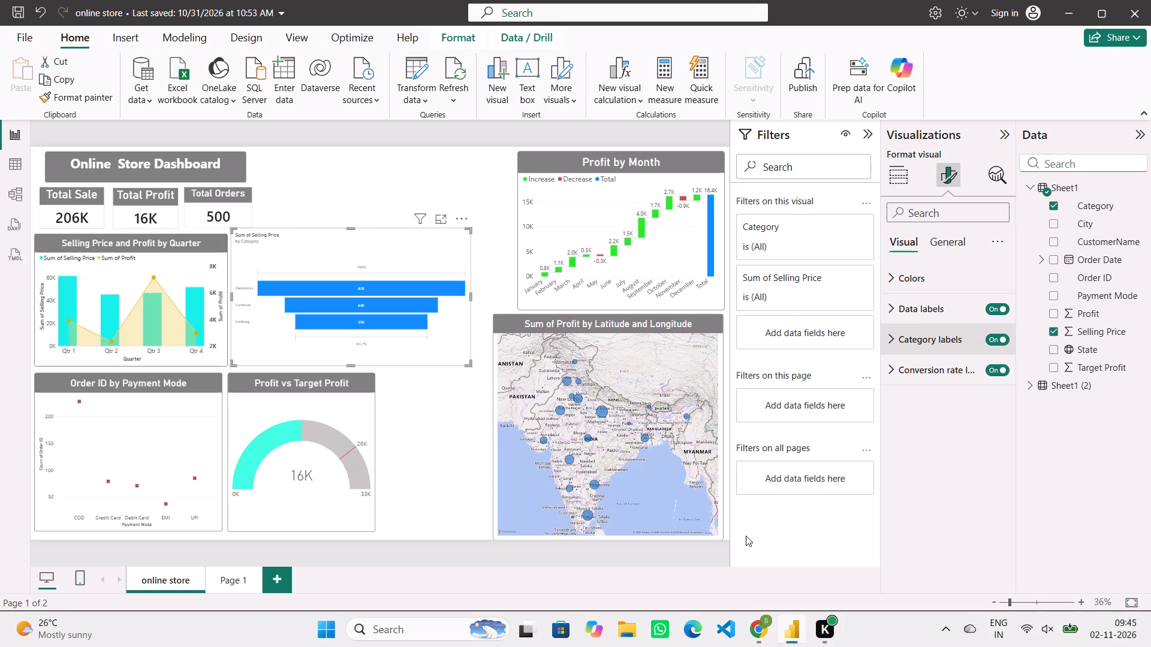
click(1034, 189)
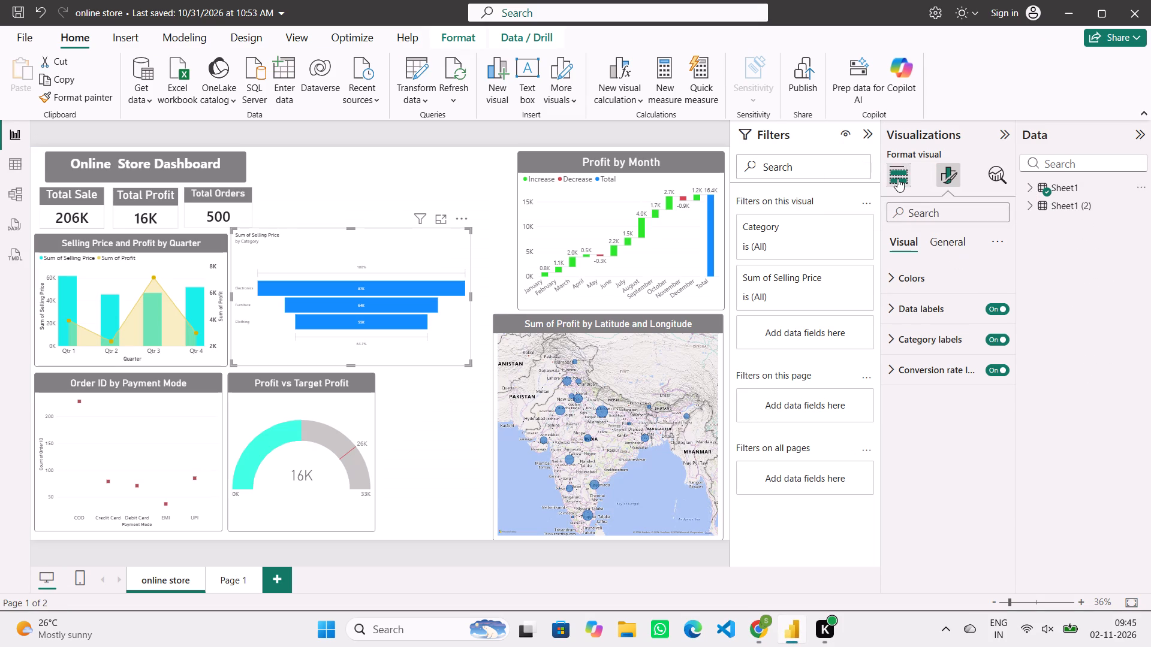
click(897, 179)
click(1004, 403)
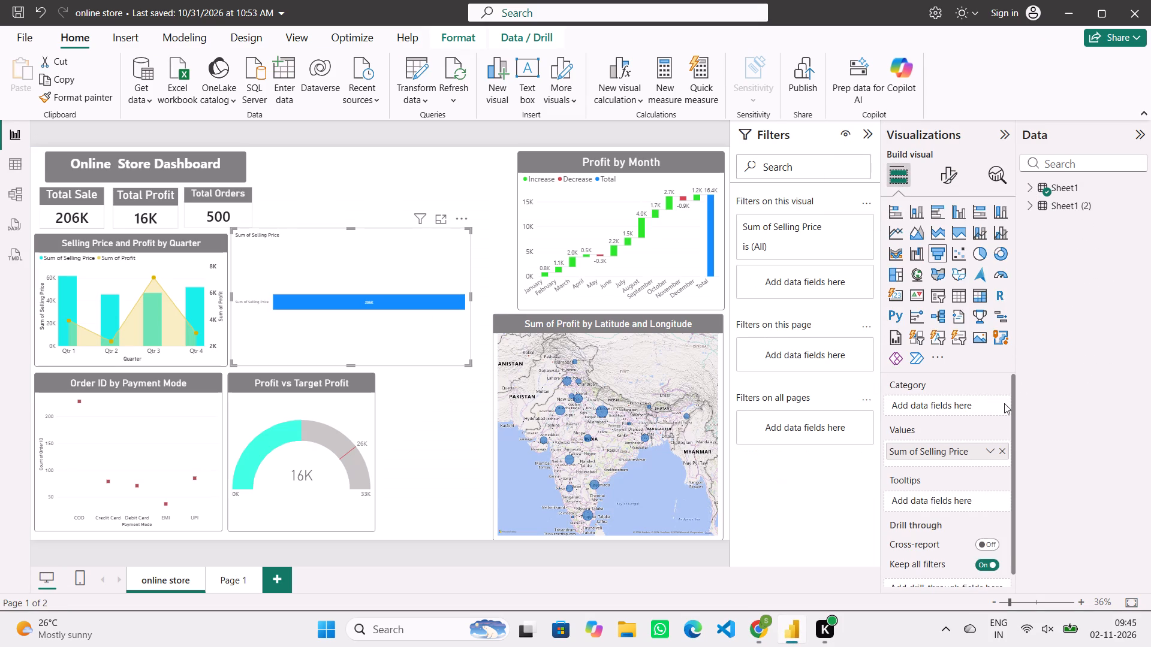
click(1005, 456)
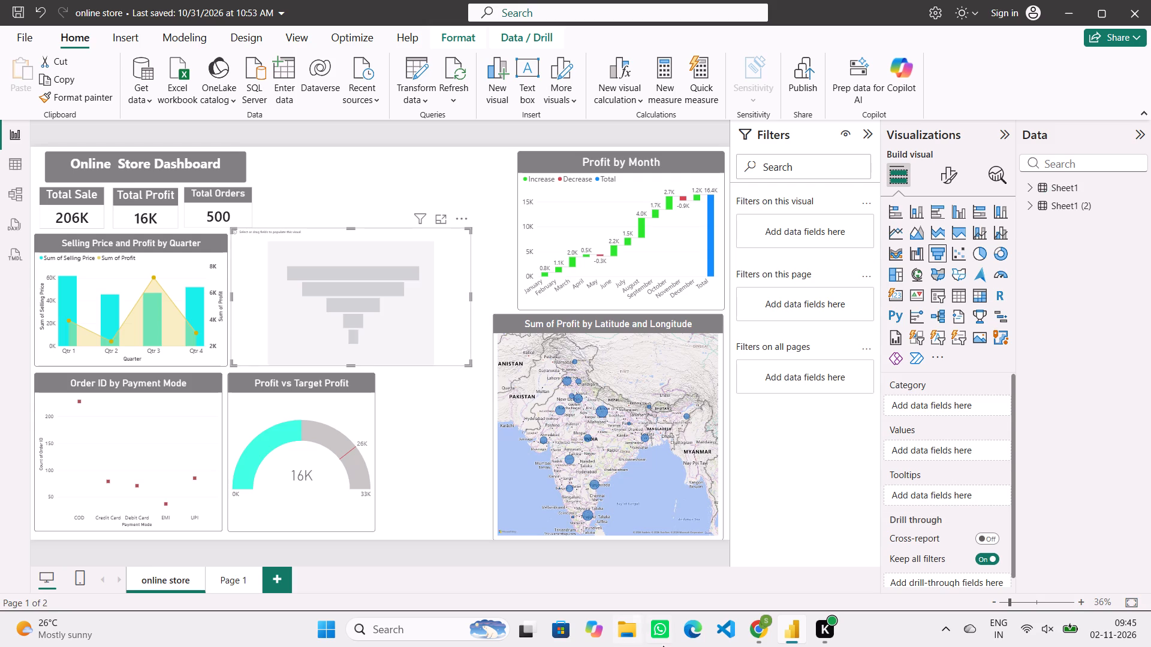
Check the Downloads folder in File Explorer for the downloaded funnel chart dataset, and close the window.
click(629, 641)
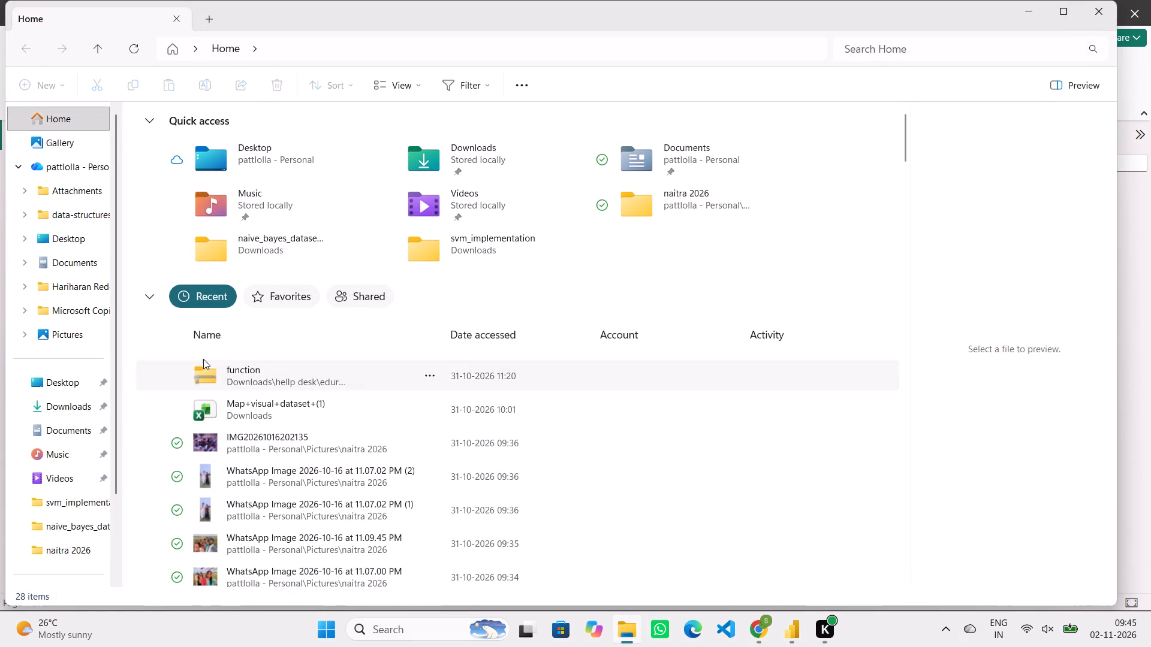
click(53, 403)
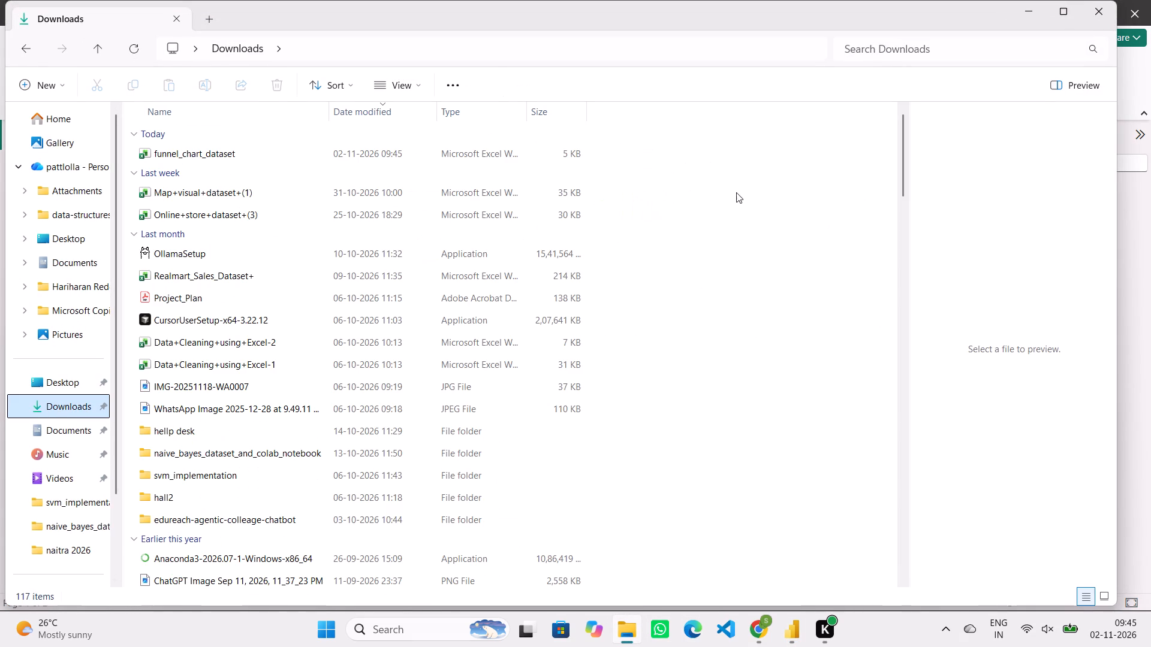
click(1097, 19)
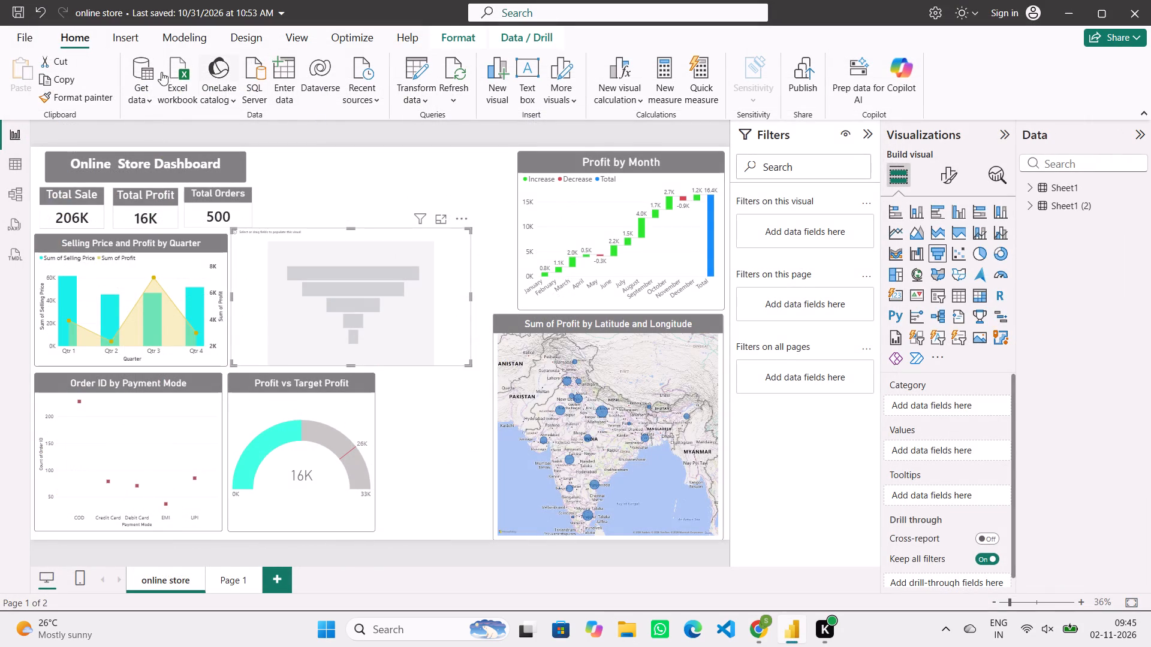
Load Table from the funnel_chart_dataset Excel workbook in Downloads into the report.
click(176, 81)
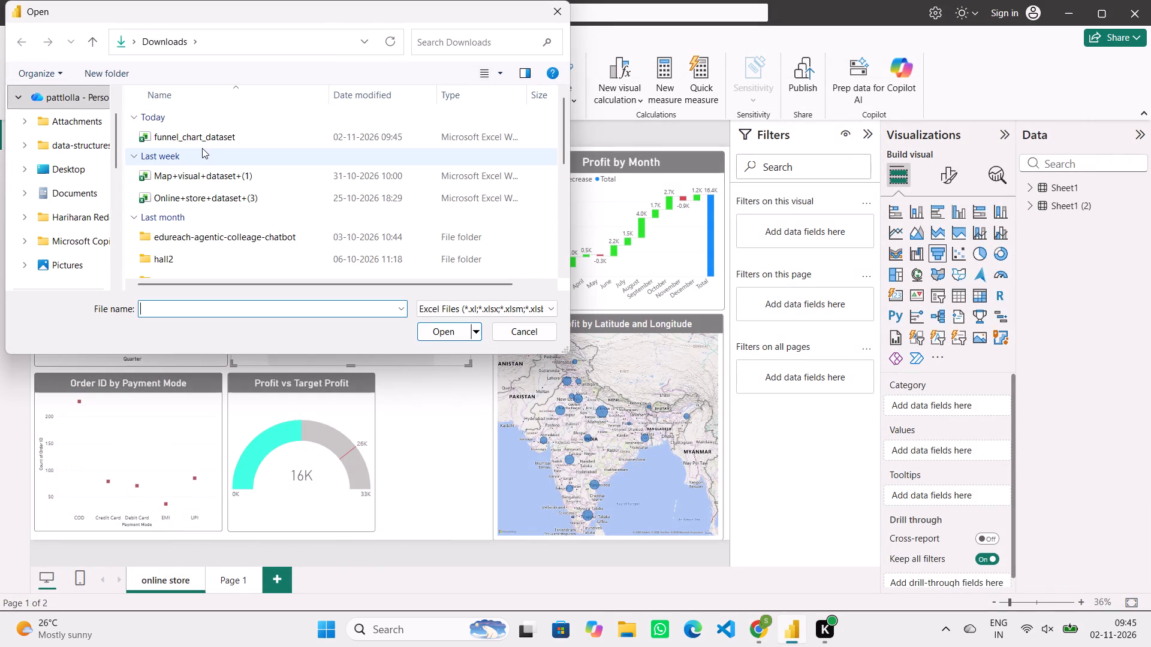
click(202, 148)
click(204, 143)
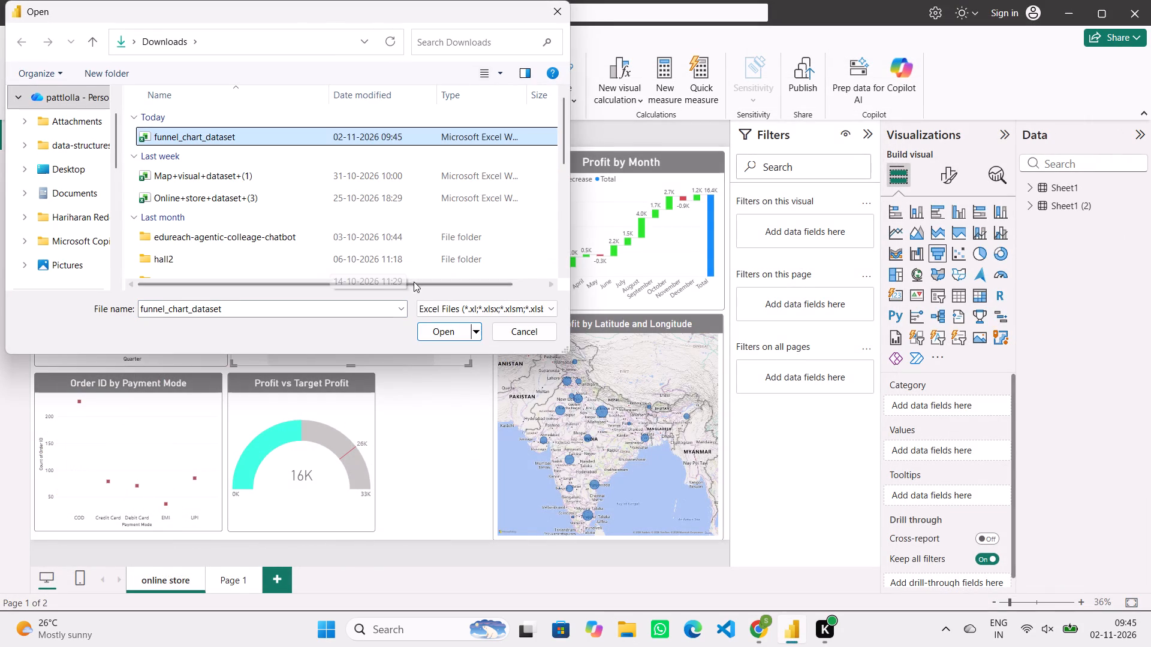
click(441, 332)
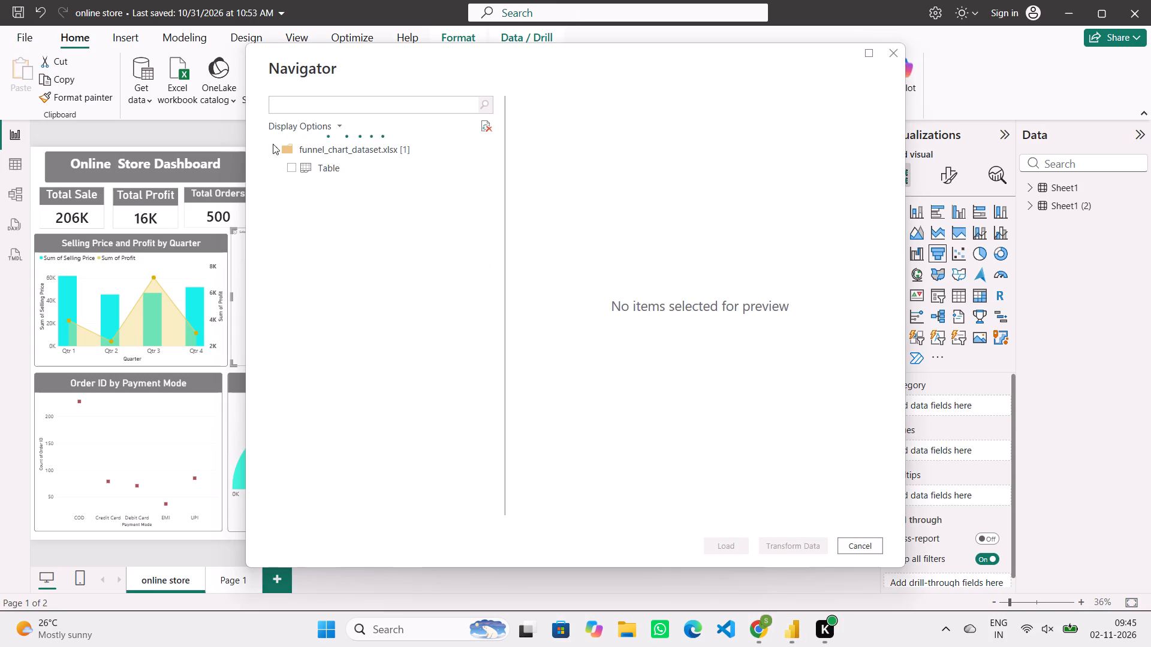
click(293, 168)
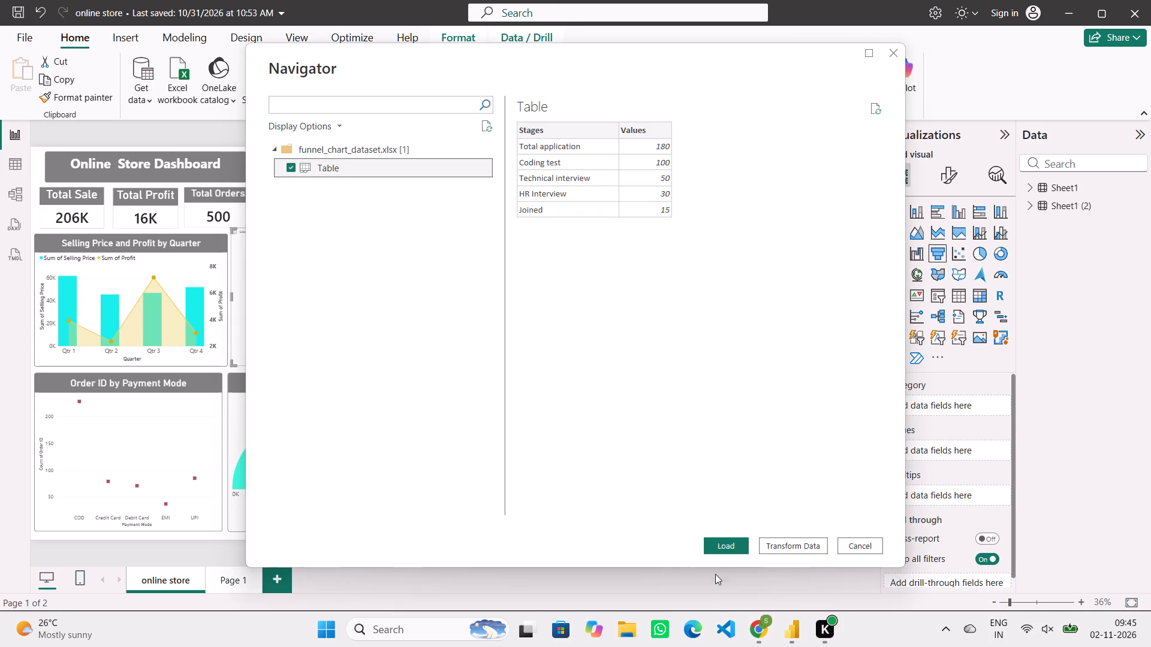
click(724, 544)
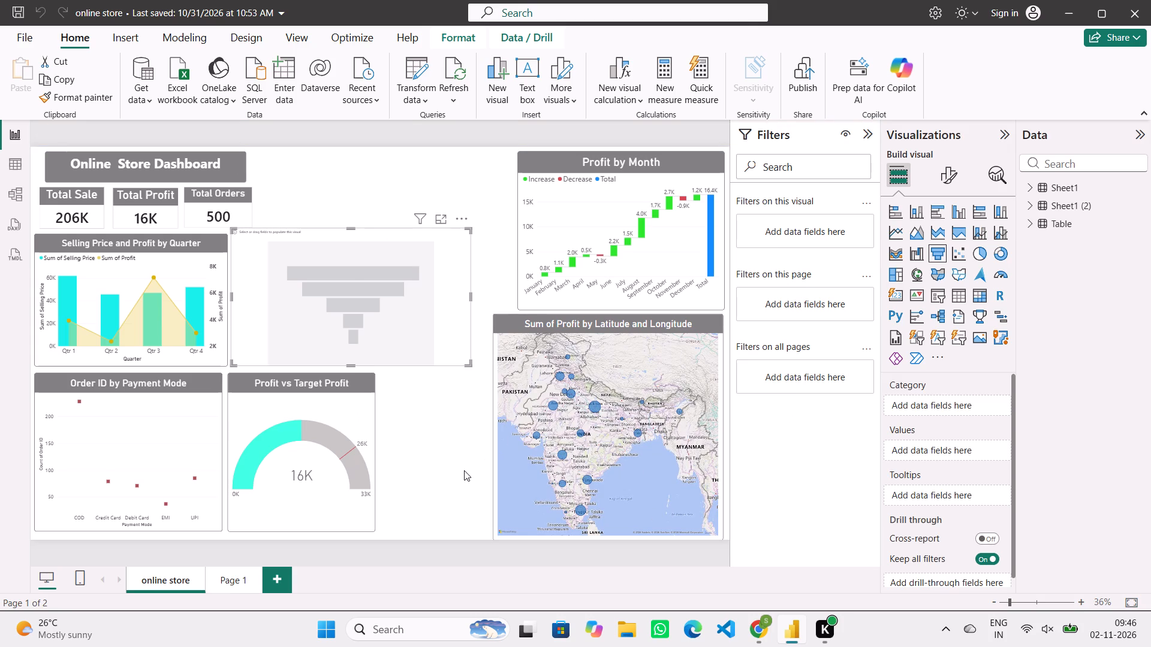
Populate the funnel chart with Table's Stages field as its category and its Values field as the values.
click(1033, 225)
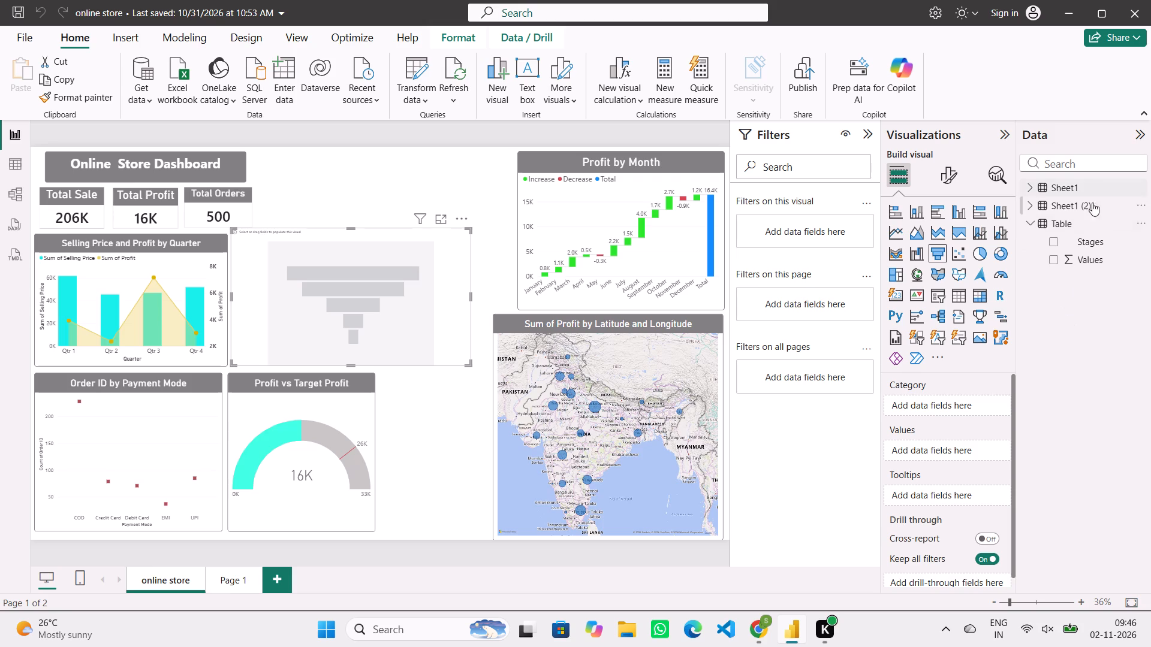
drag(1092, 241, 943, 402)
drag(1086, 256, 950, 446)
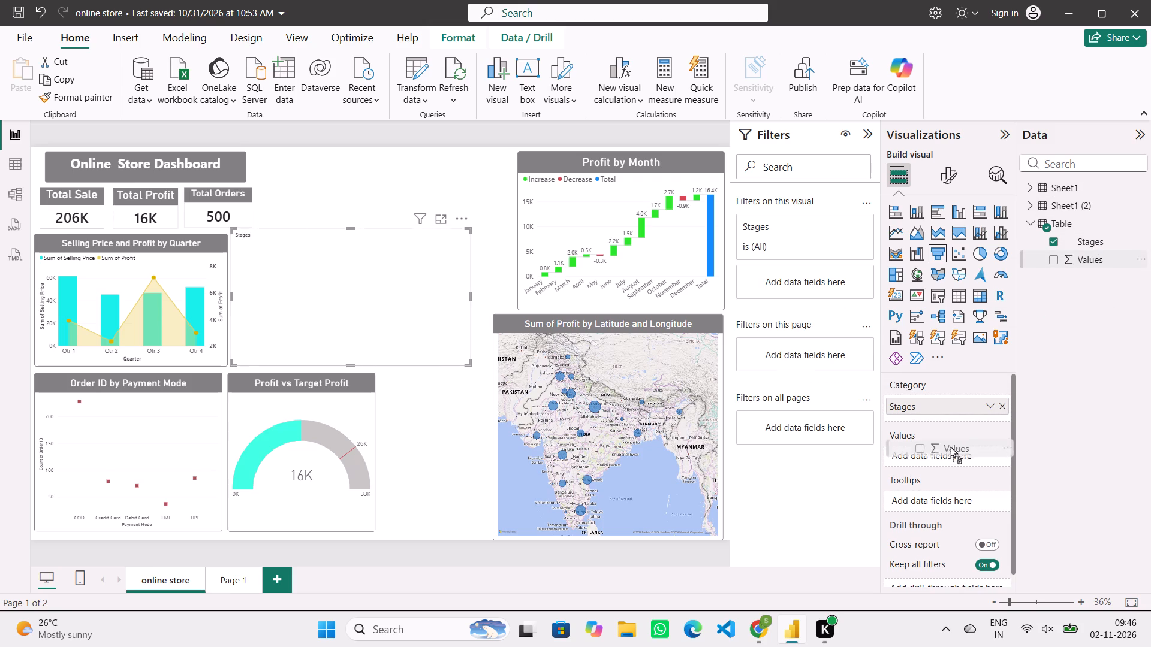
drag(950, 446, 948, 453)
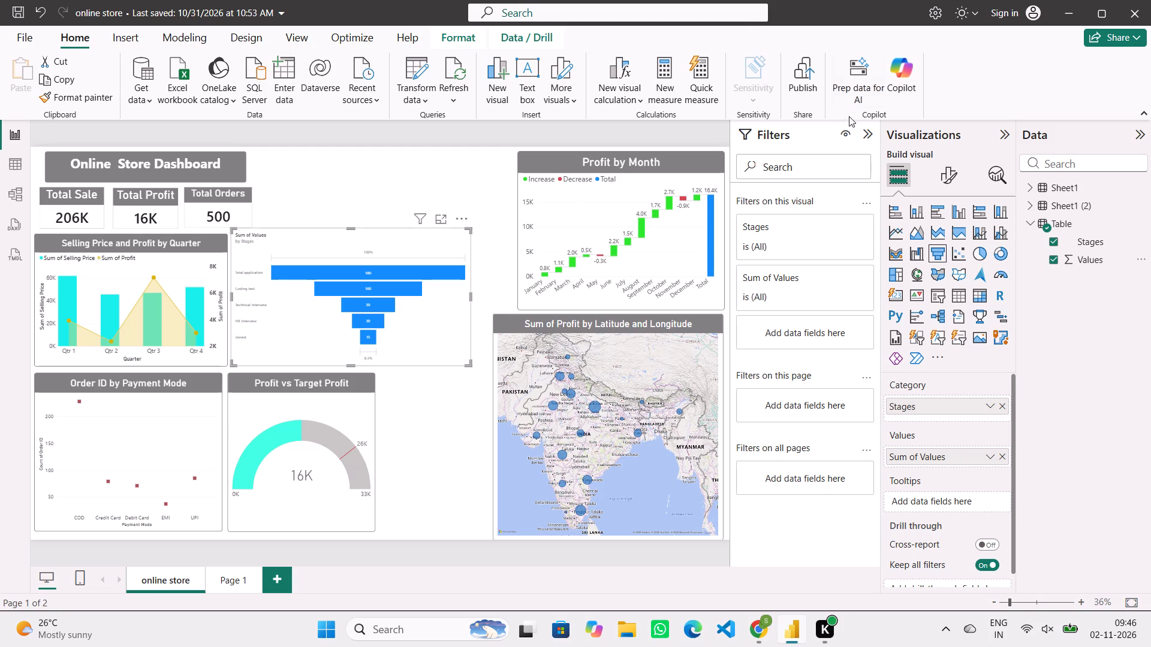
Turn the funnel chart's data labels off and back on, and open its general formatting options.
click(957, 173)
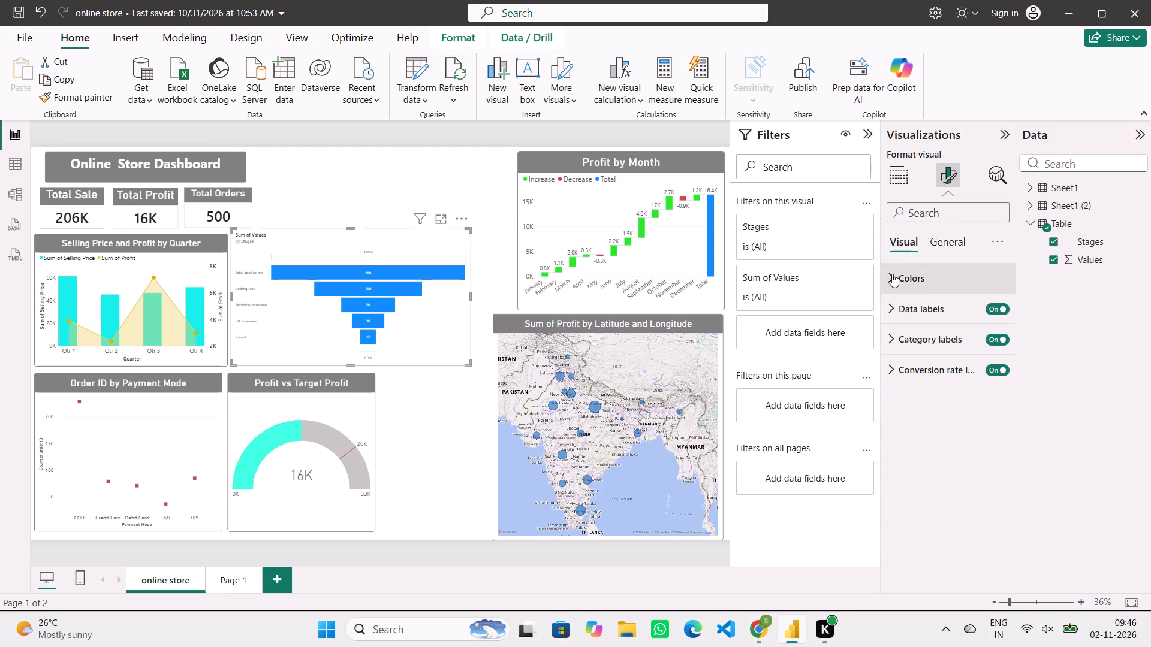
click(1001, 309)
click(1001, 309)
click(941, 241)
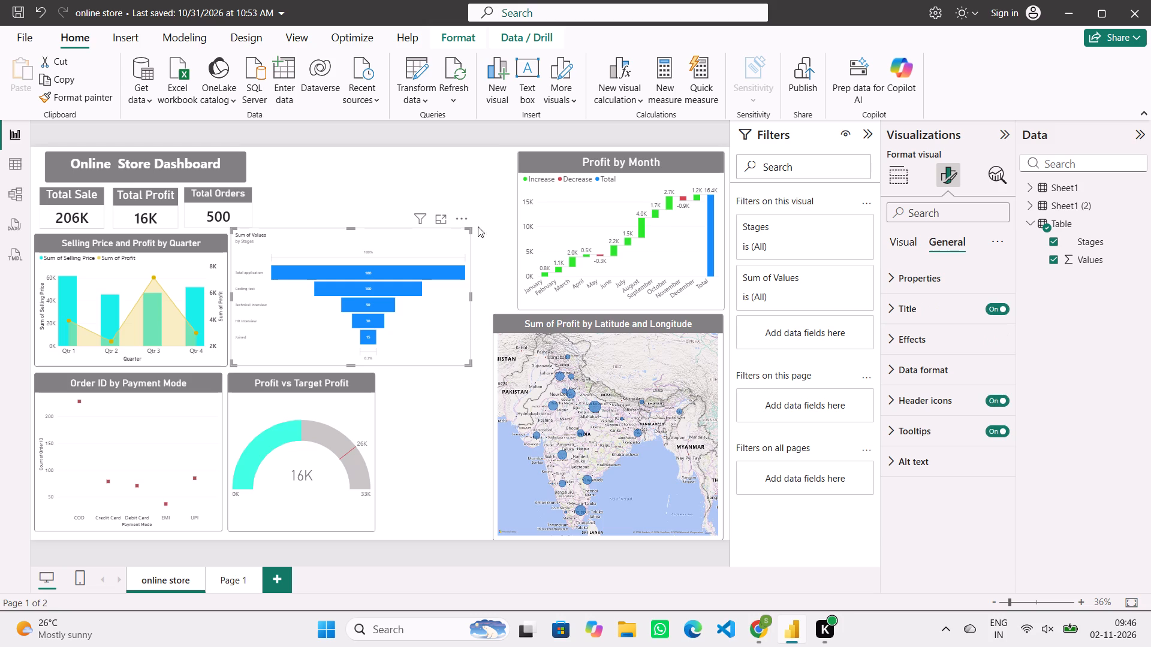
Shift the funnel chart slightly towards the Profit by Month visual and extend its top edge up beside the Total Orders card.
drag(352, 261, 365, 260)
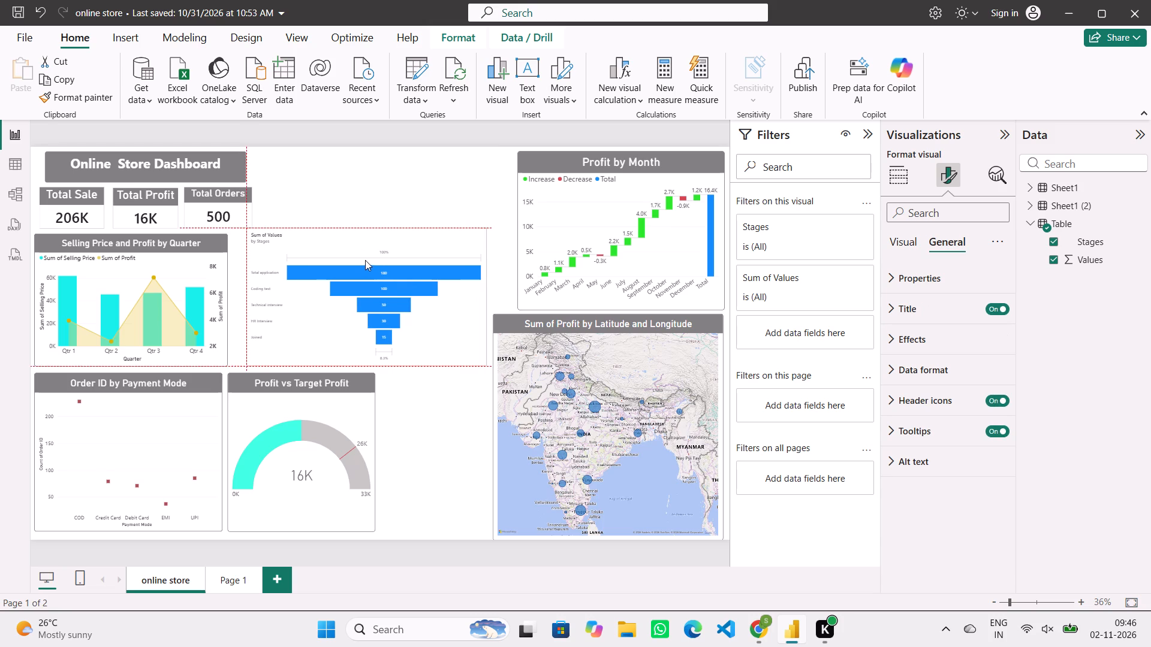
drag(365, 260, 368, 260)
drag(366, 227, 378, 174)
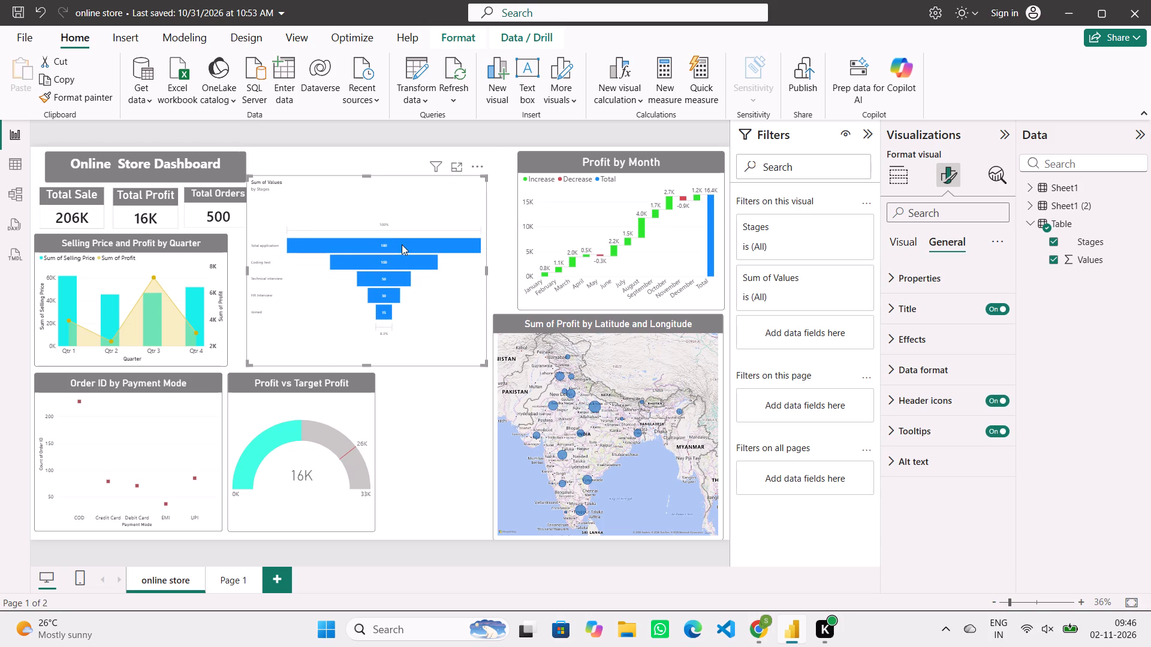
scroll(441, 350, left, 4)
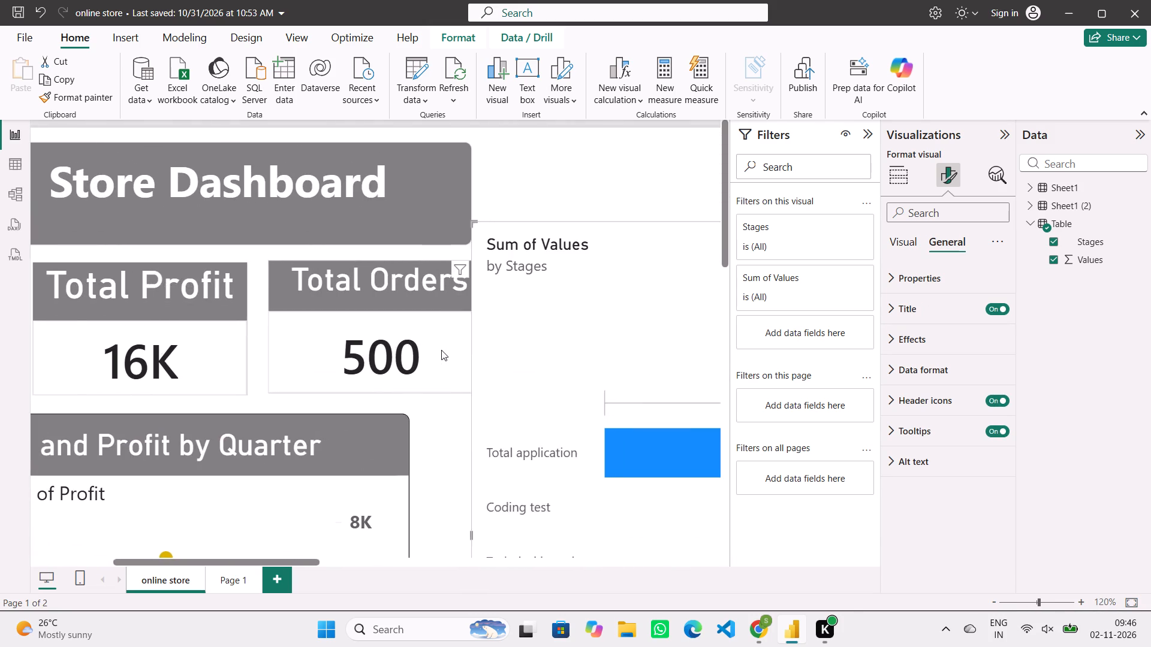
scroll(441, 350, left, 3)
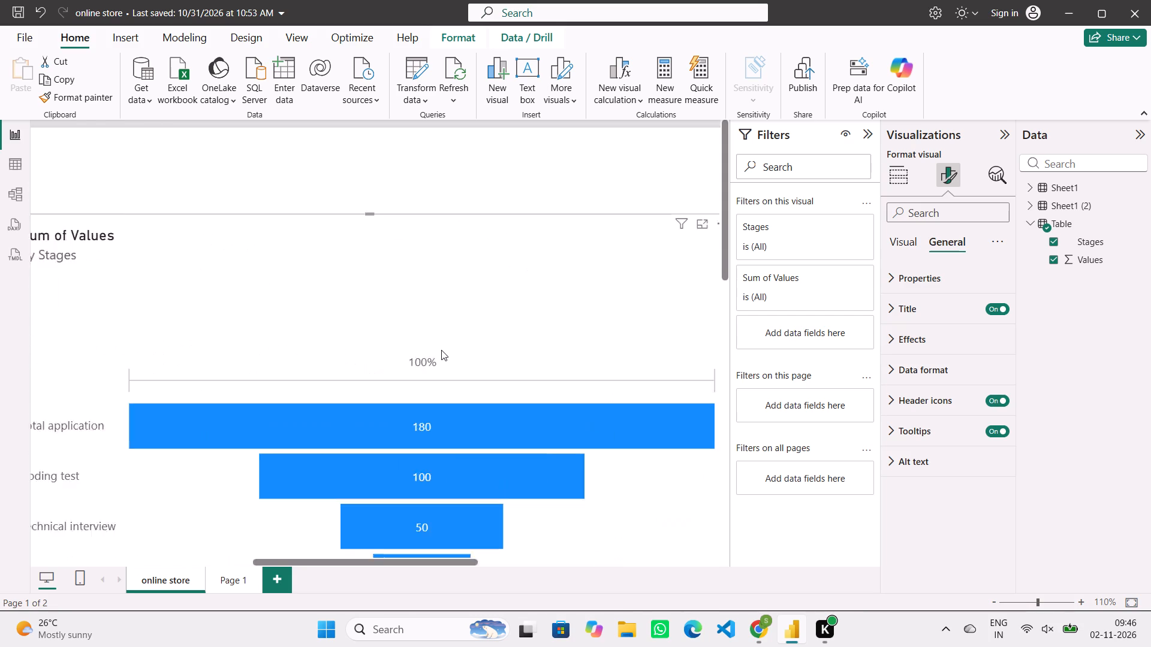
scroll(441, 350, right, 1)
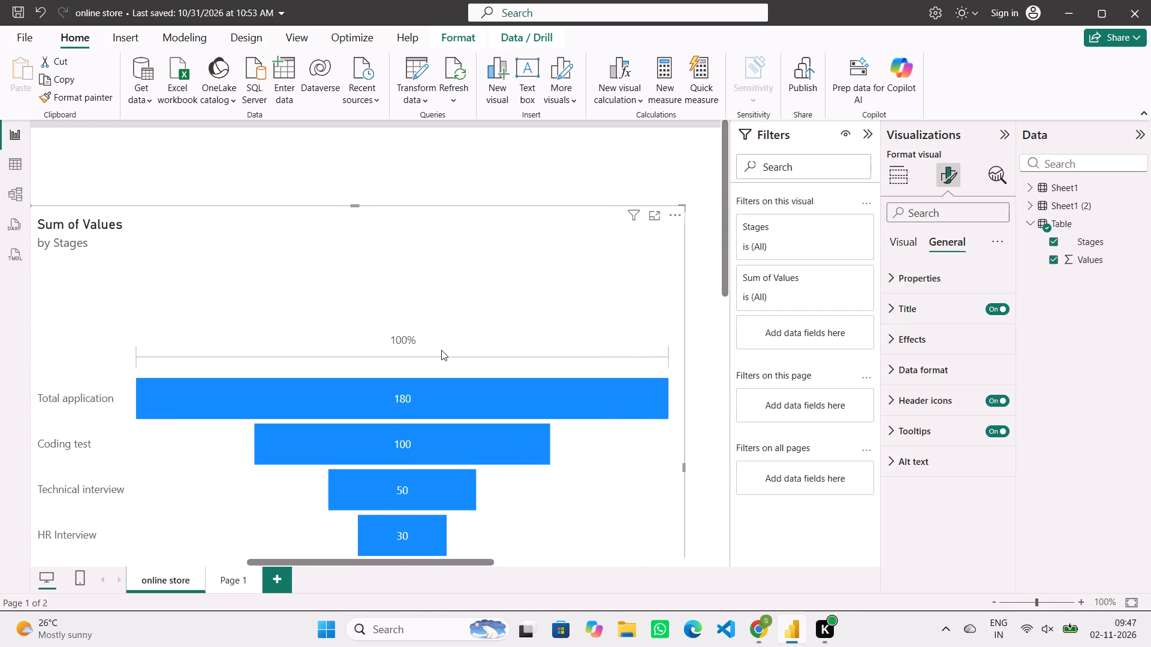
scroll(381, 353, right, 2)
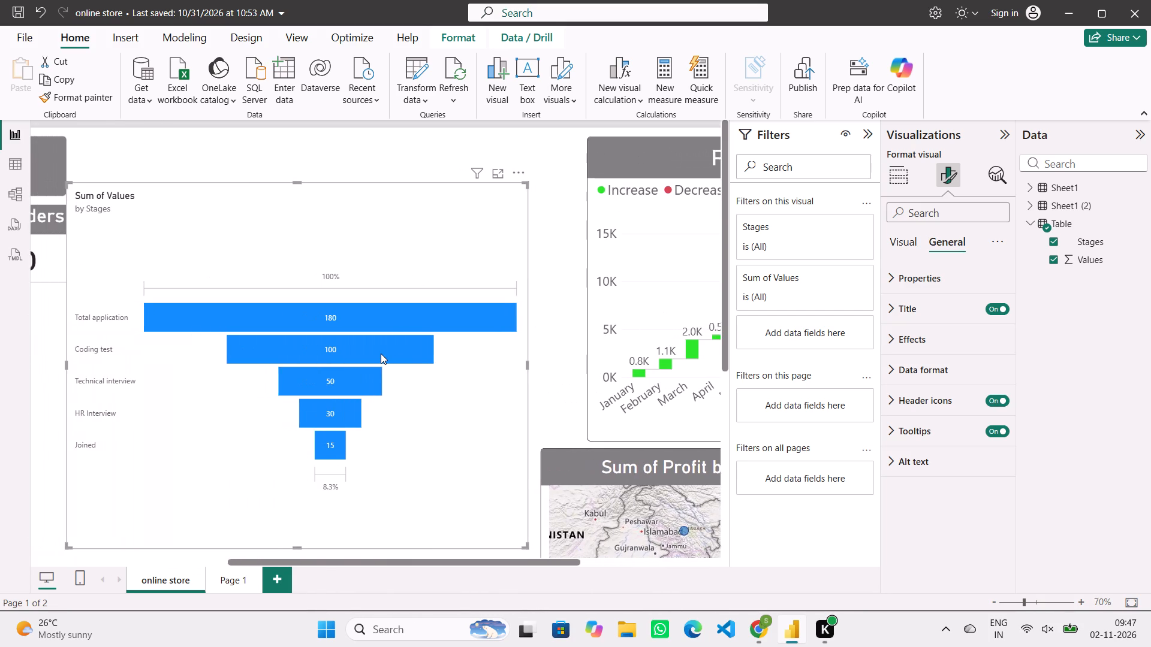
Remove the Sum of Values by Stages funnel chart from the online store page.
scroll(381, 353, right, 1)
scroll(381, 353, down, 1)
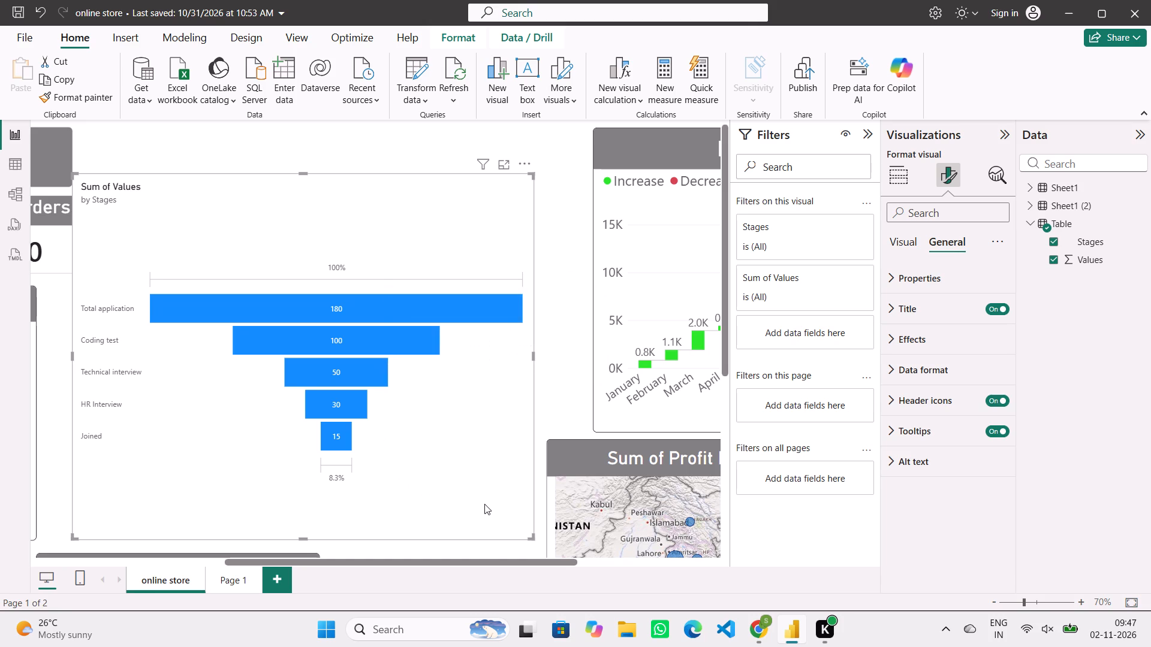
click(525, 164)
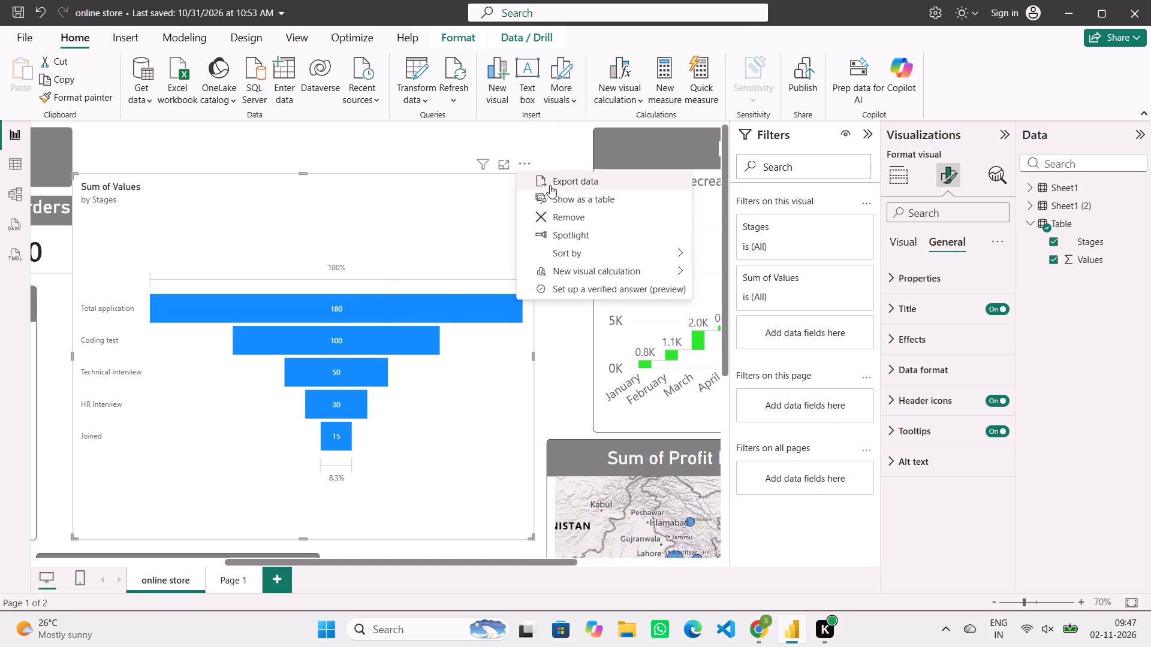
click(556, 217)
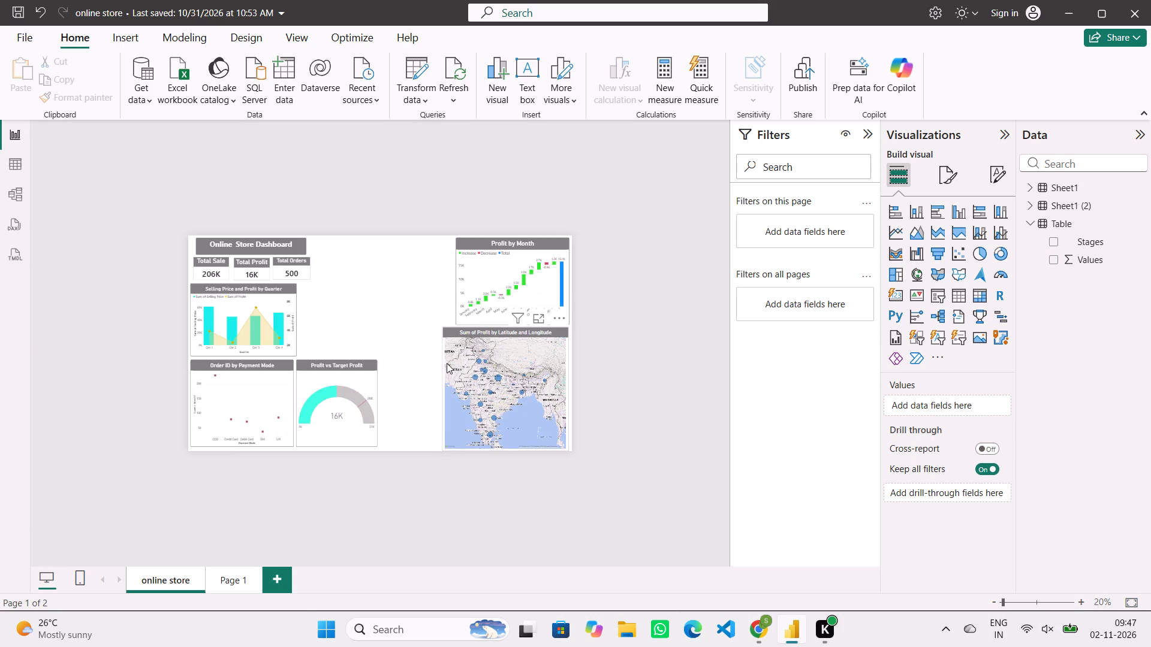
On Page 1, add a funnel chart beside the State map with Table's Stages field as category and Values field as values.
click(231, 582)
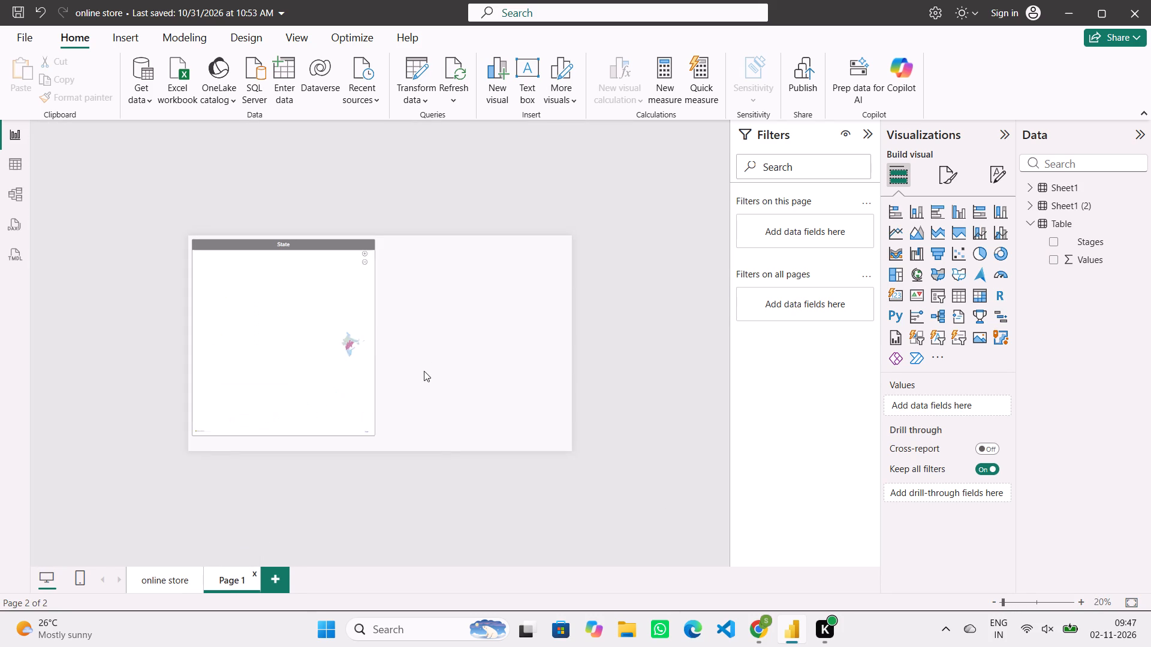
click(1013, 602)
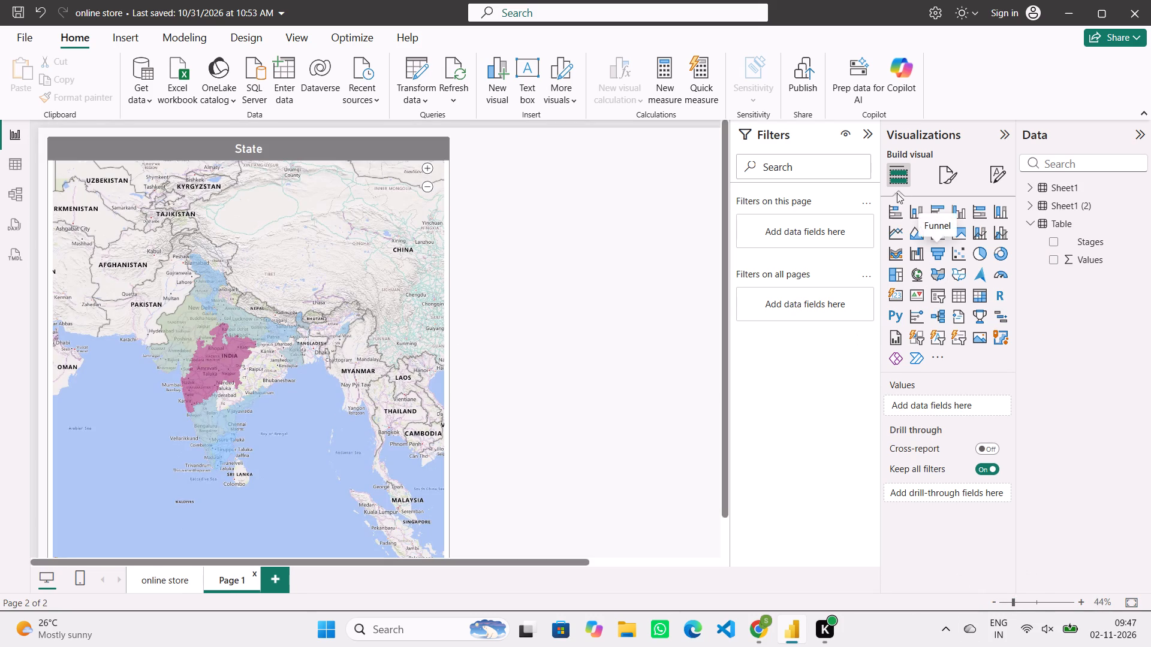
click(938, 261)
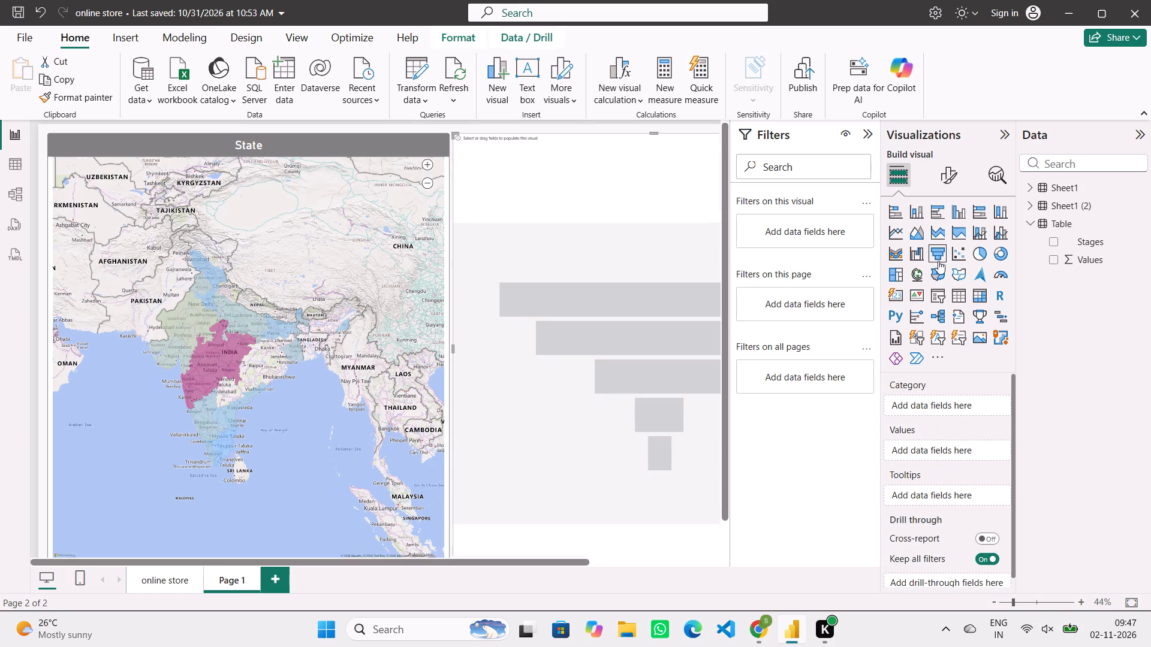
scroll(625, 427, left, 2)
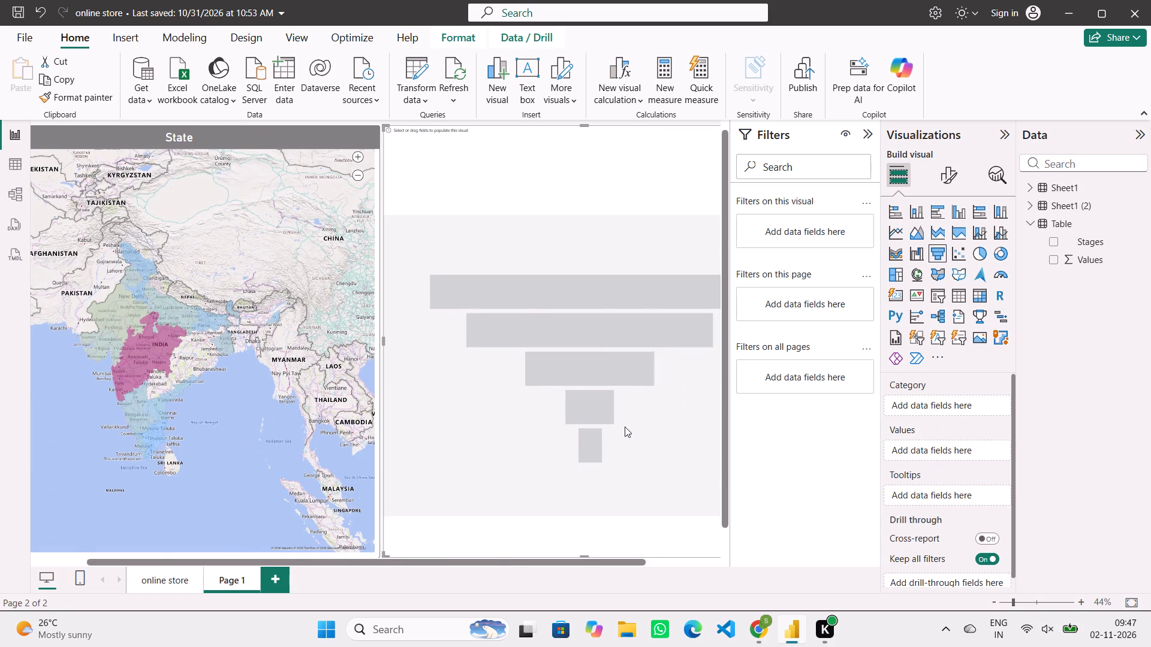
scroll(625, 427, left, 1)
drag(1086, 240, 956, 374)
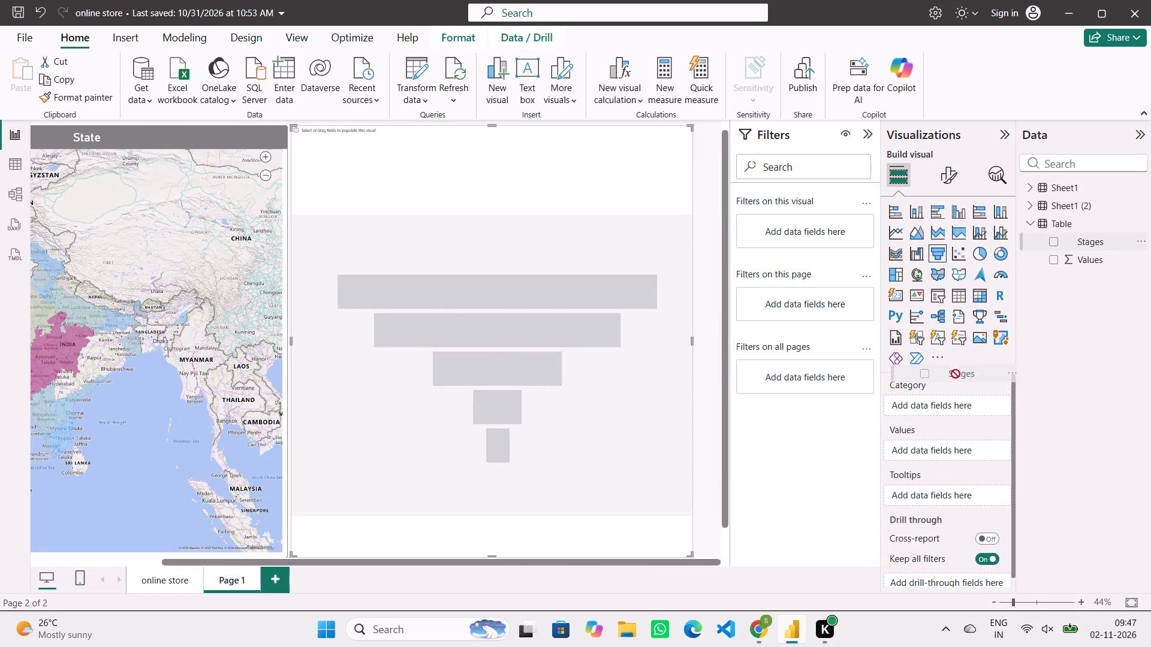
drag(956, 374, 946, 404)
drag(1090, 260, 945, 464)
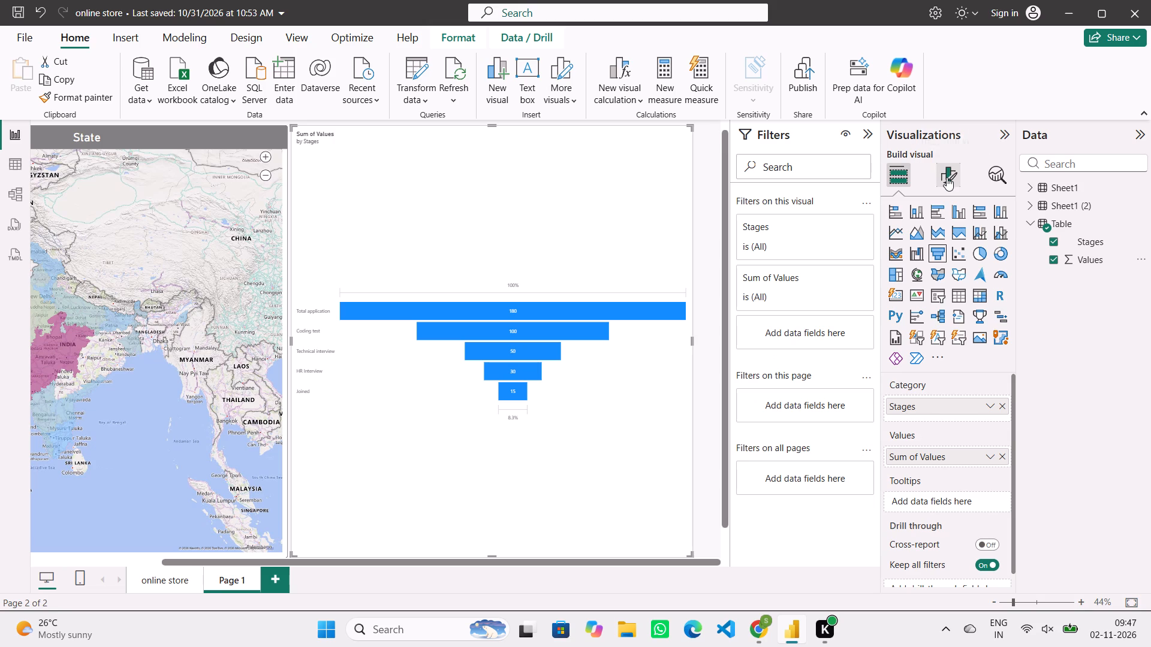
Center the title of the new funnel chart and turn off its subtitle.
click(947, 177)
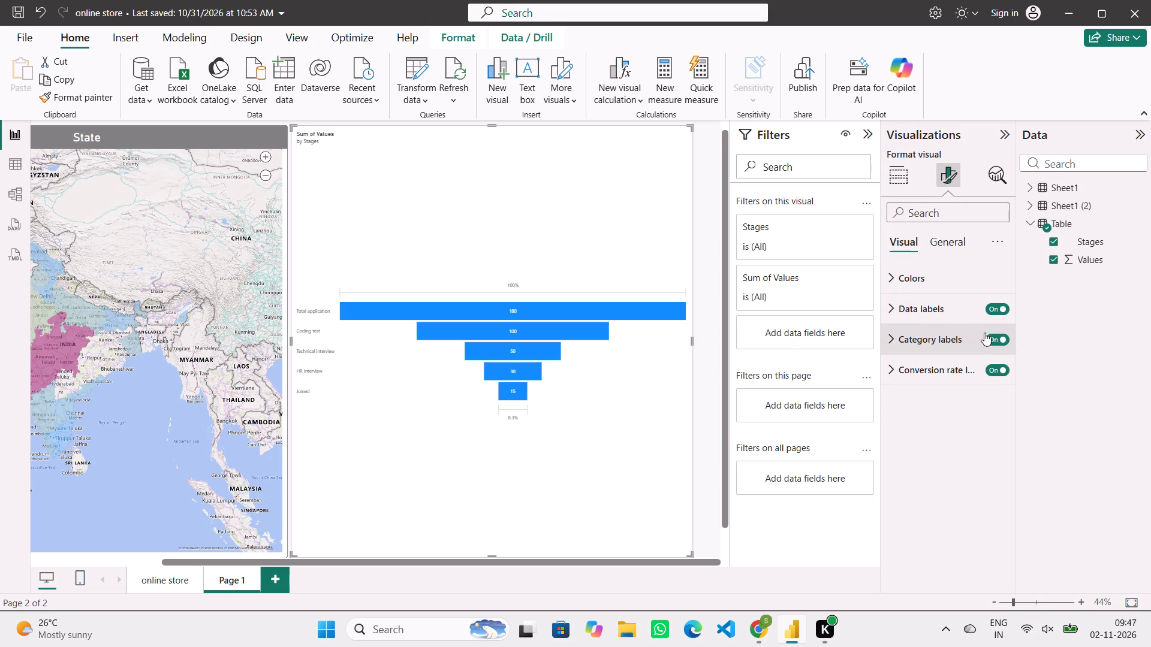
click(953, 244)
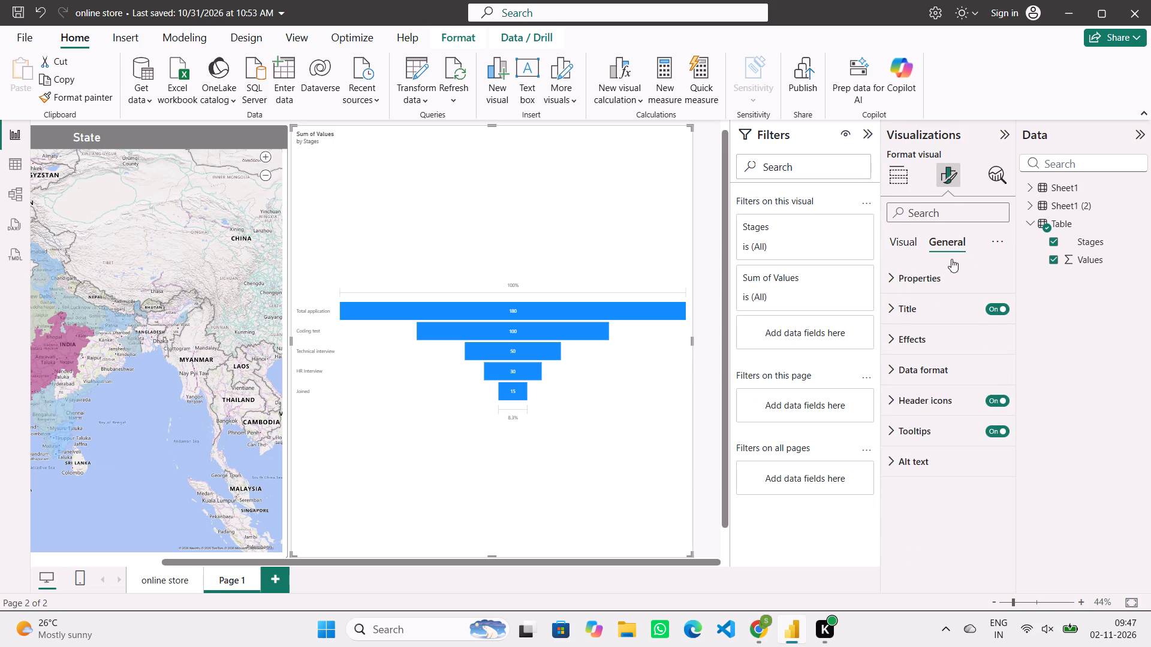
click(948, 309)
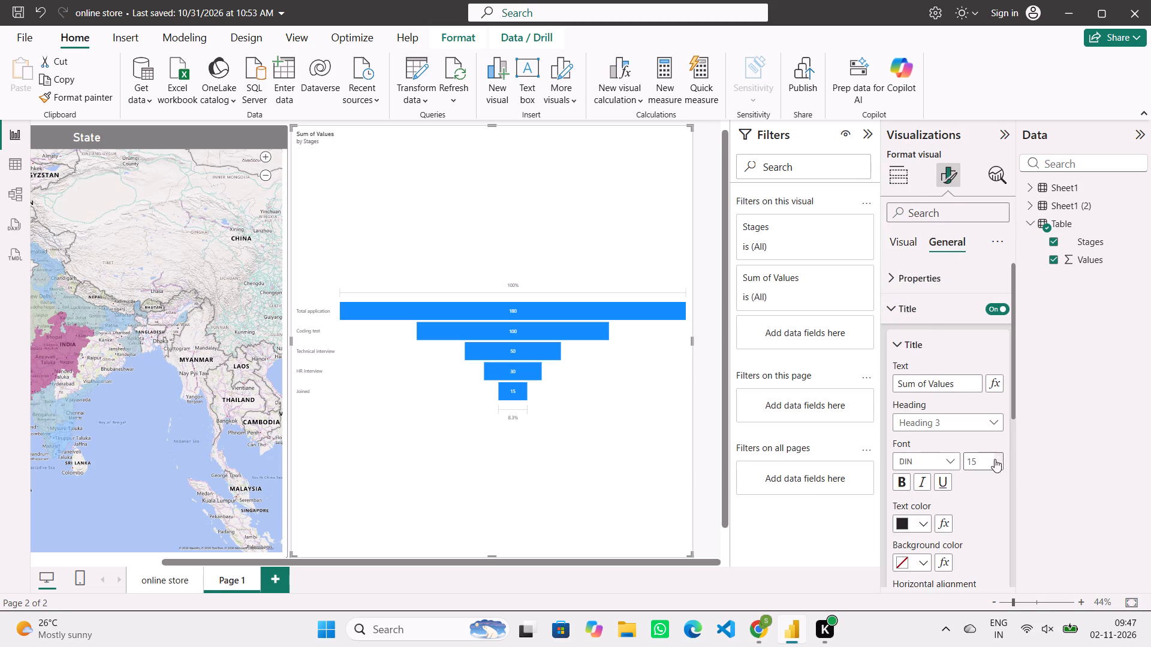
scroll(993, 440, down, 1)
click(927, 507)
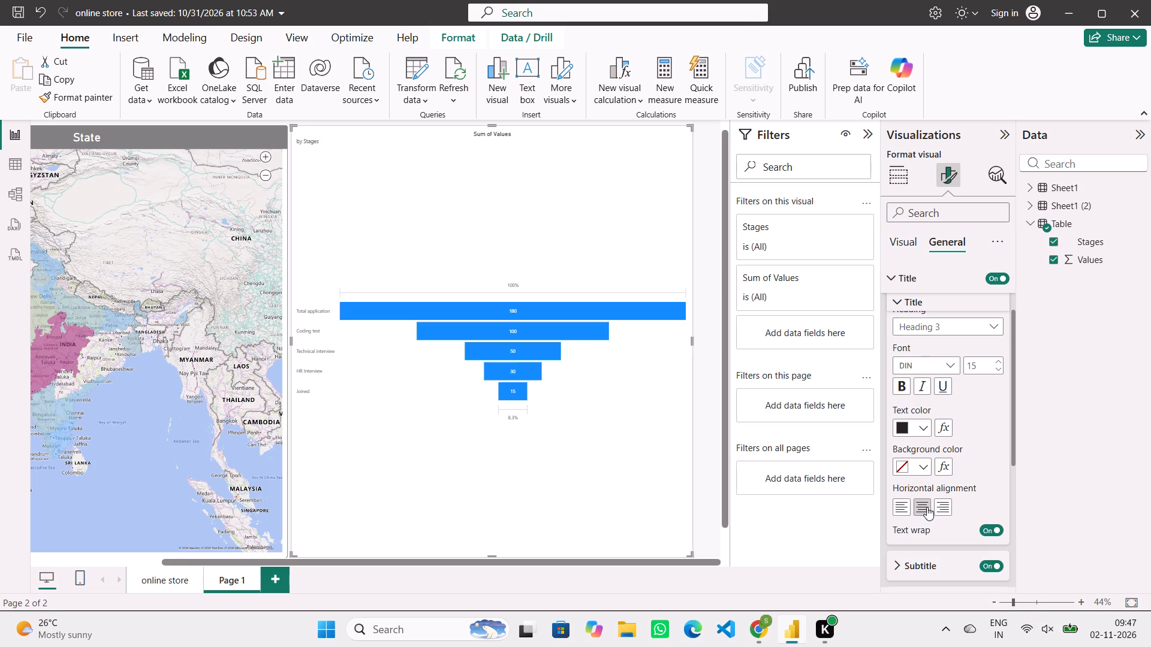
click(994, 567)
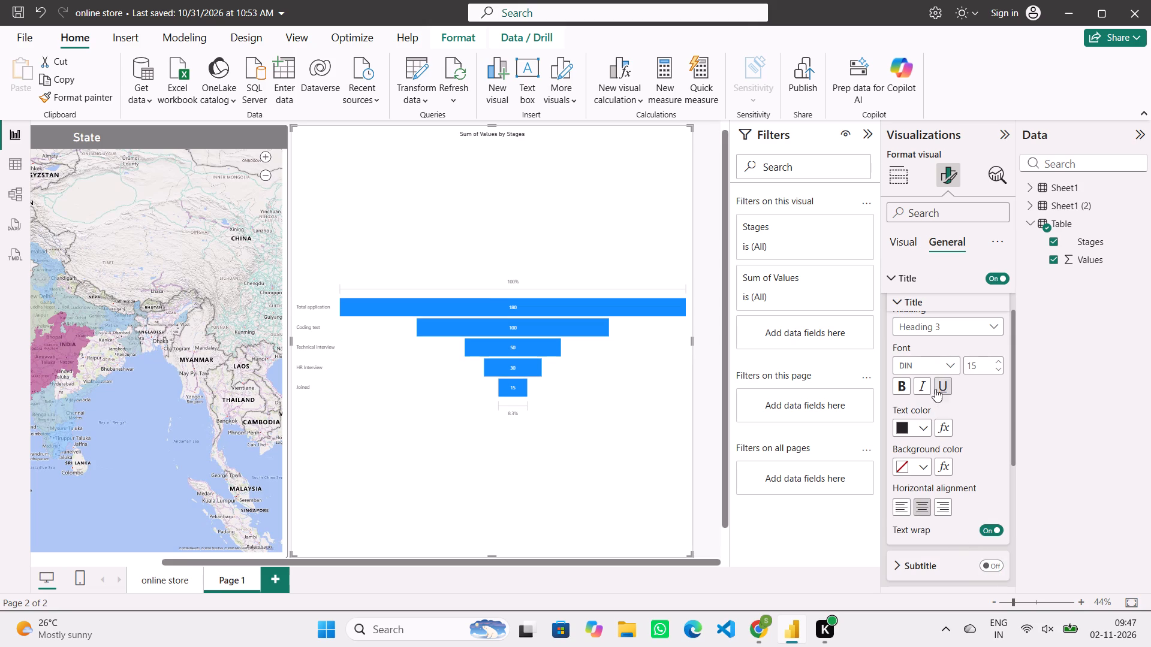
Set the funnel chart title's font size to 30, with white text on a grey background matching the State map's title.
click(977, 365)
key(BackSpace)
key(3)
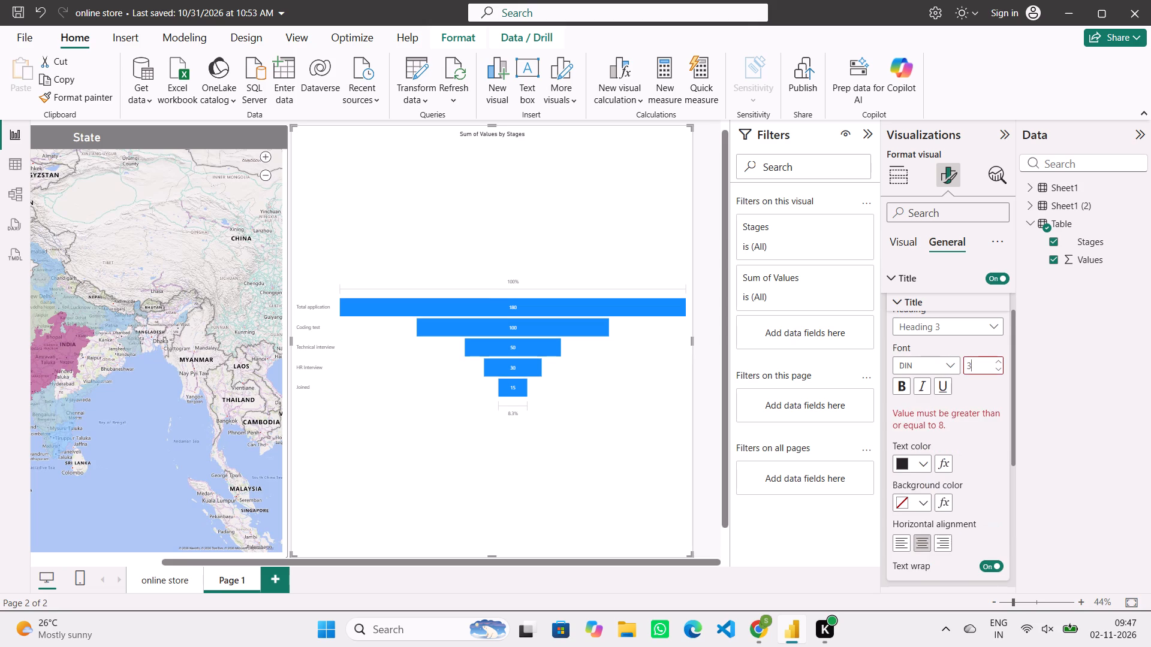
key(0)
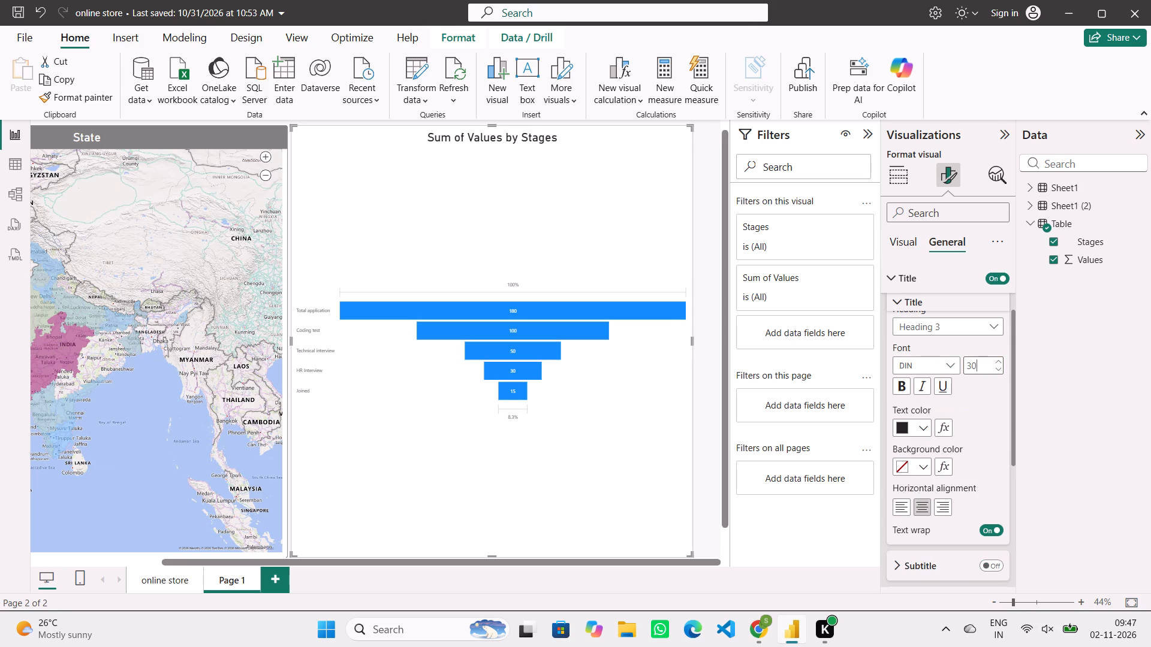
click(914, 429)
click(915, 336)
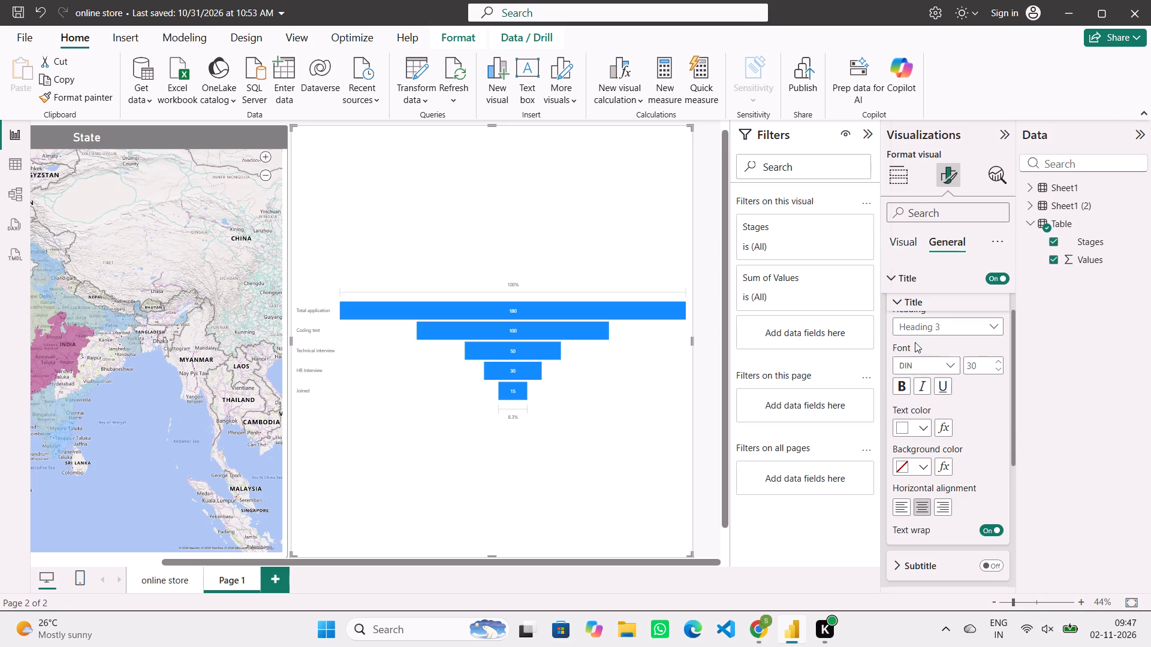
click(922, 465)
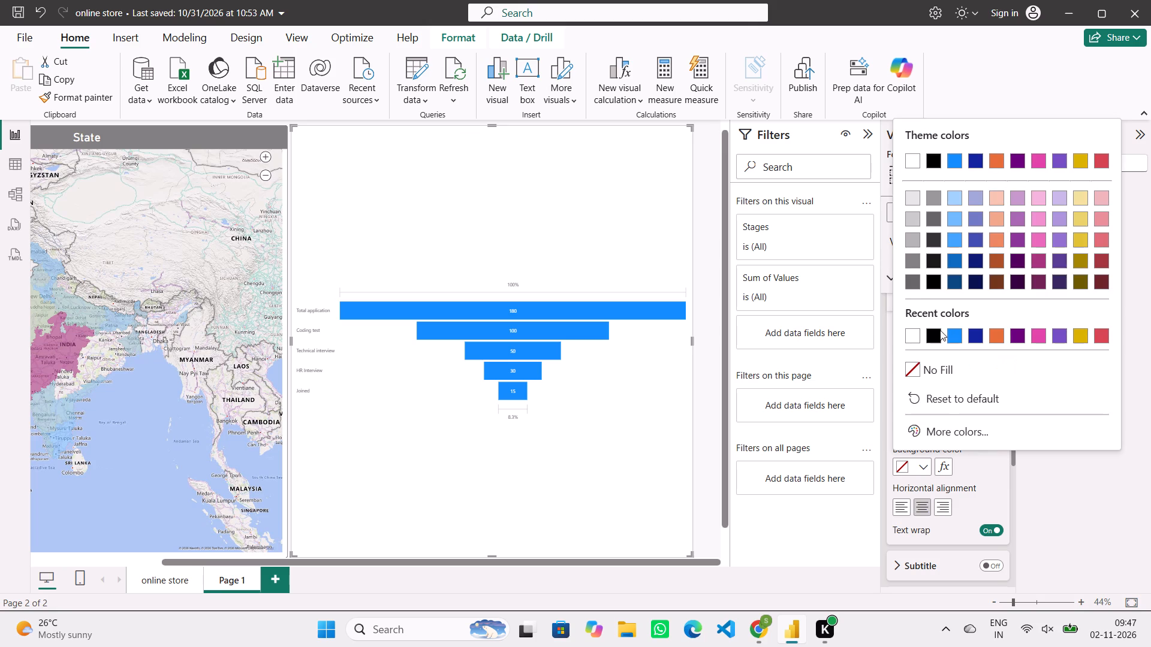
click(907, 262)
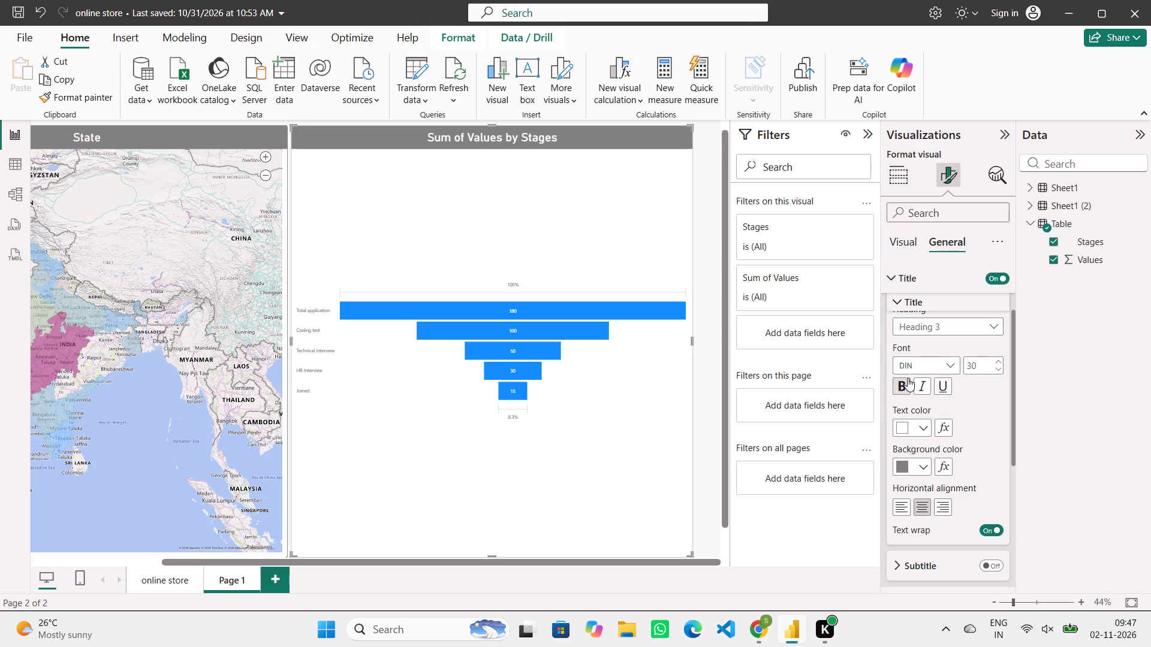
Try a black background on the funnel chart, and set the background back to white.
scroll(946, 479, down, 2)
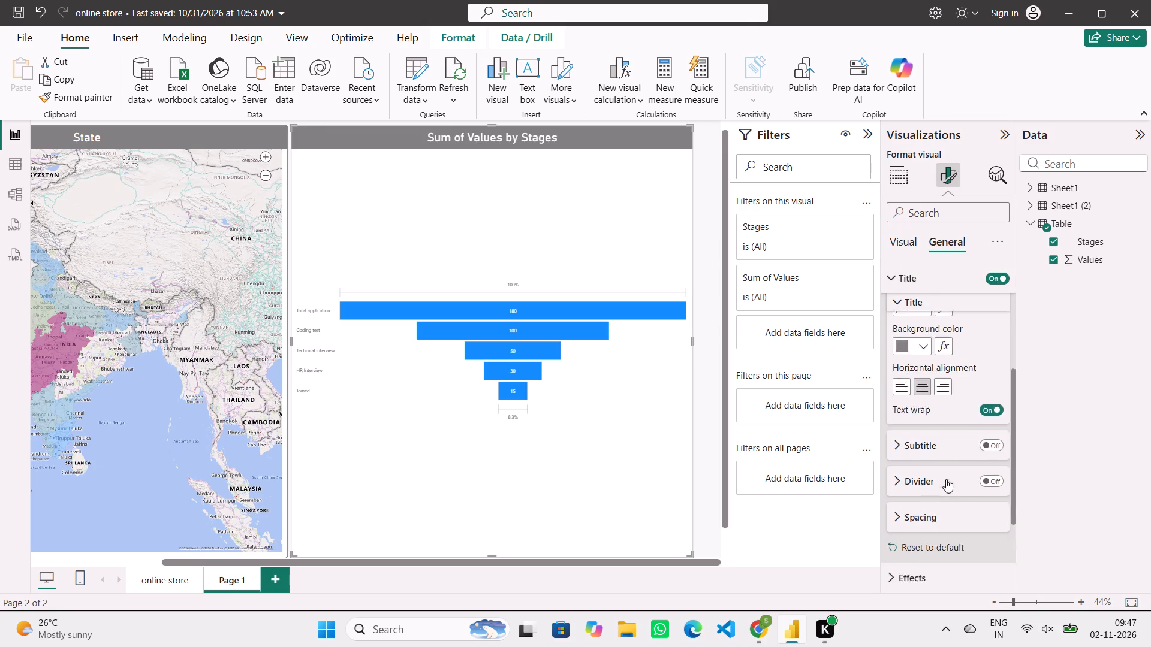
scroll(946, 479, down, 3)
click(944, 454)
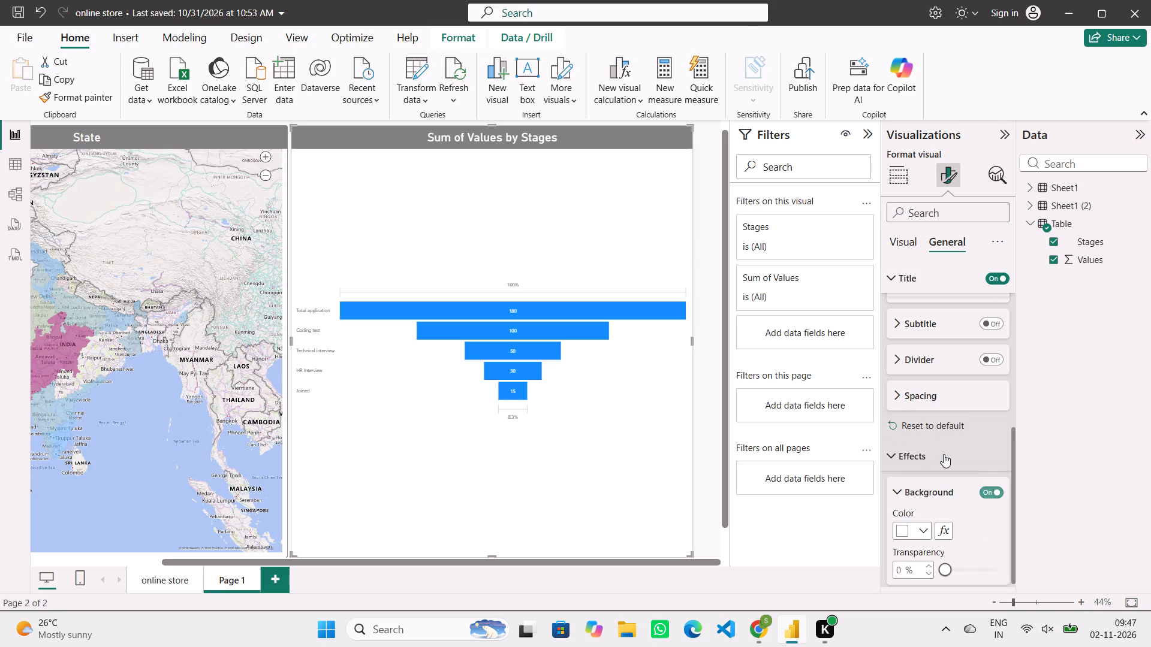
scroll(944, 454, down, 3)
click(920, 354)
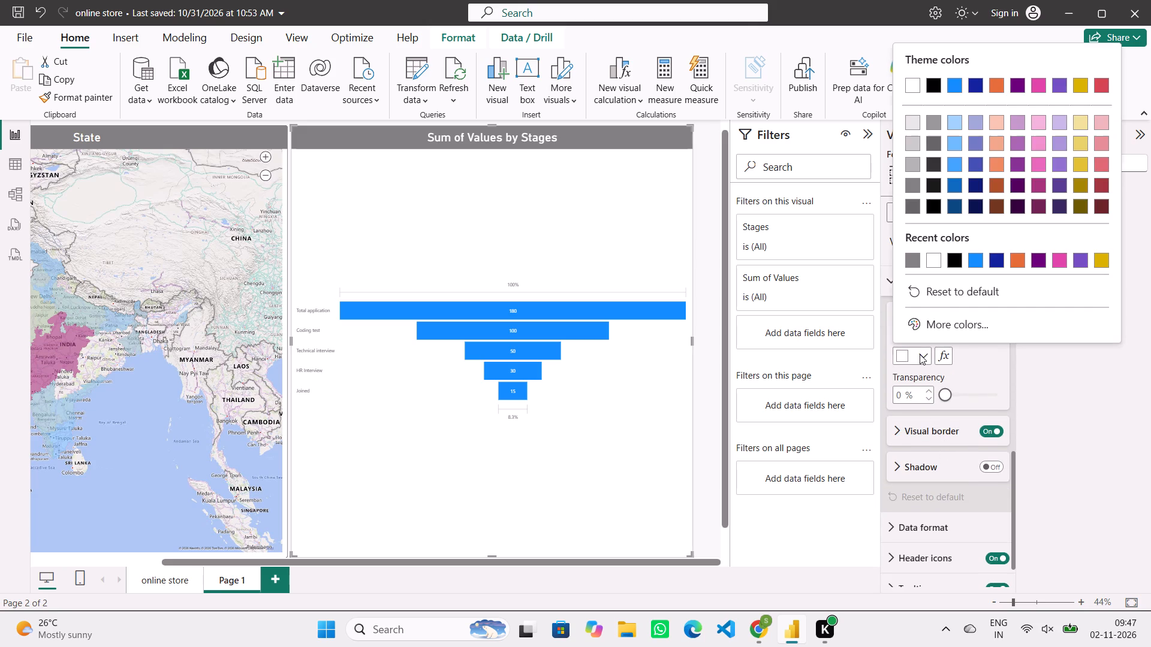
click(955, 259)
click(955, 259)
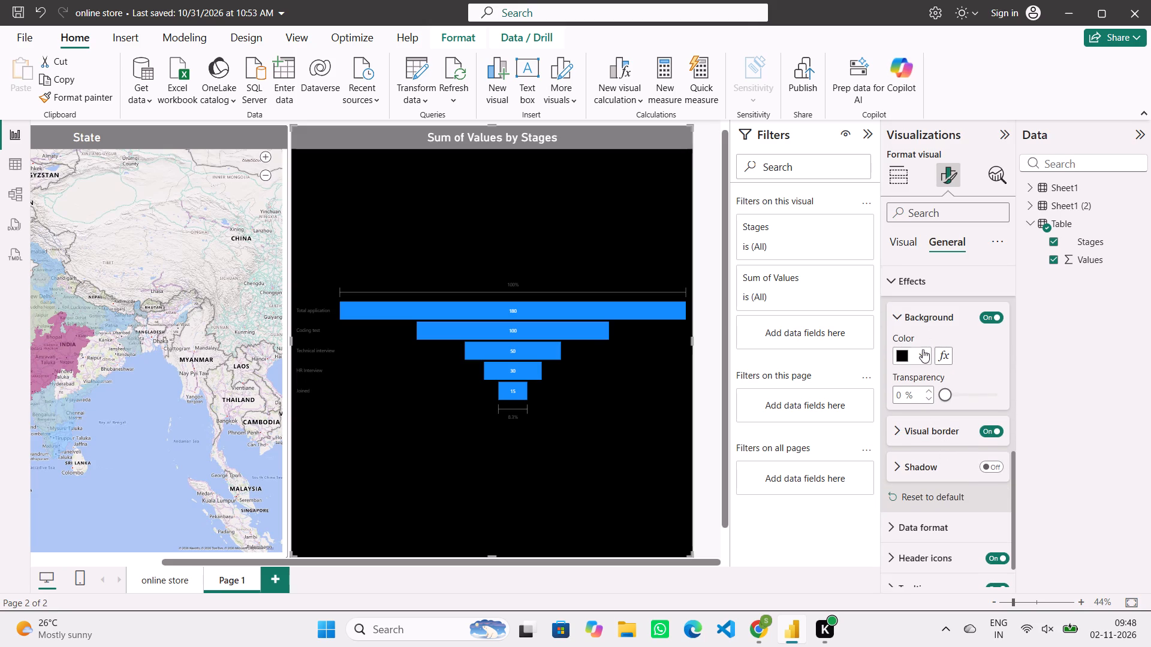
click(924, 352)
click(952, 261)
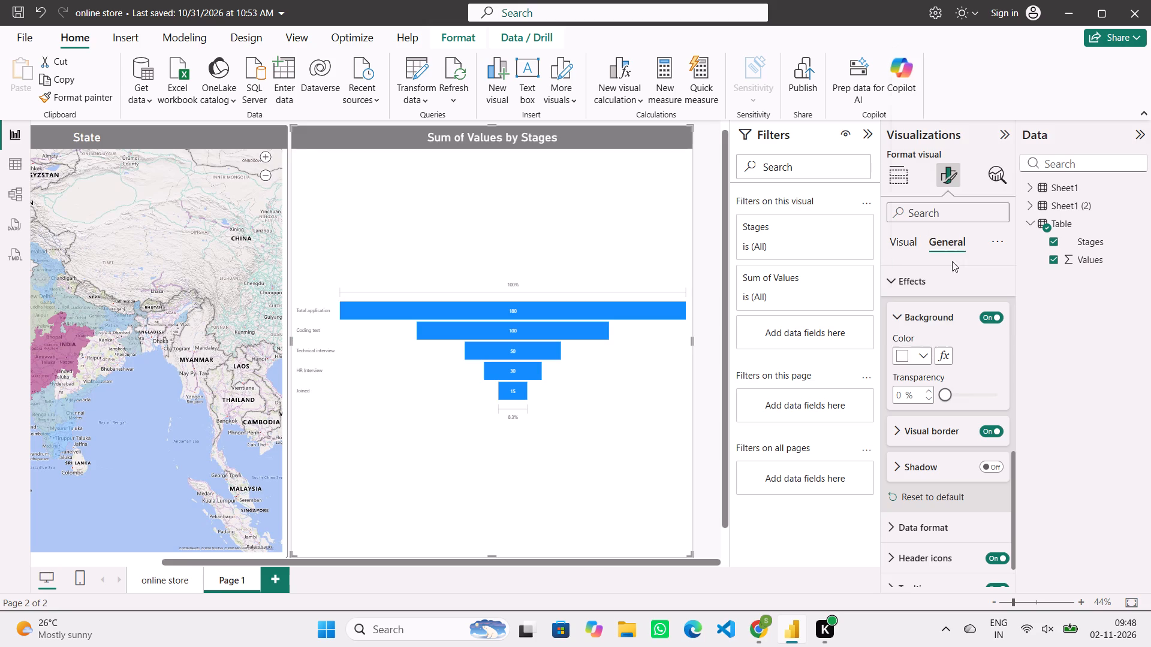
Set the funnel chart's visual border color to black and collapse the title and effects settings.
click(953, 433)
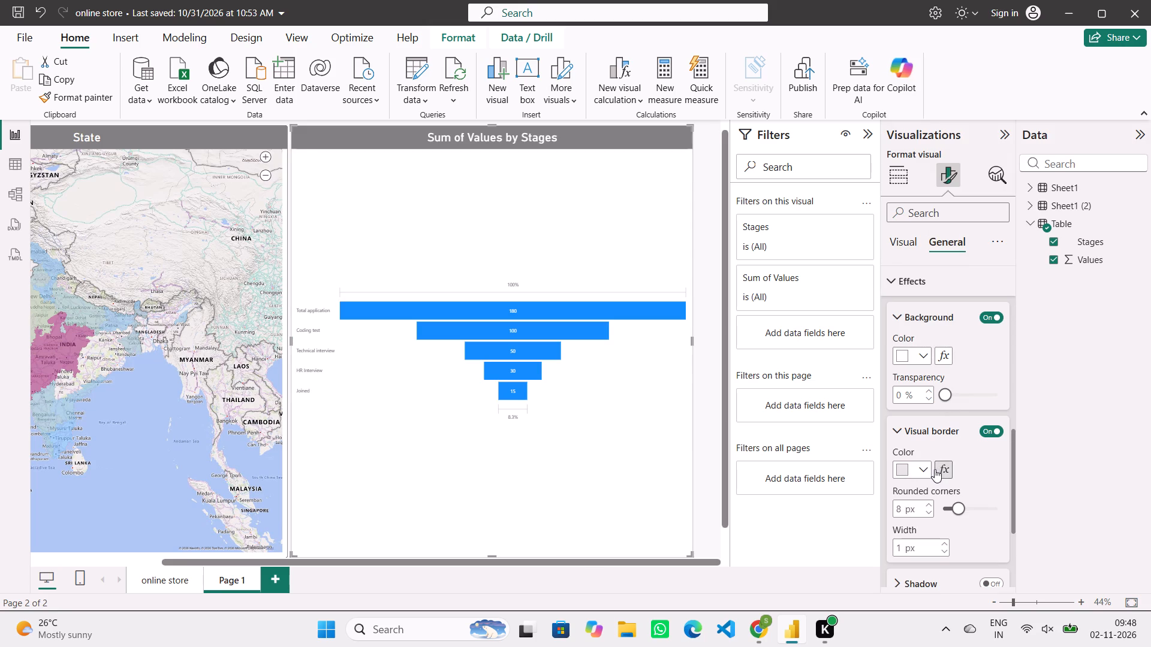
click(929, 469)
click(936, 370)
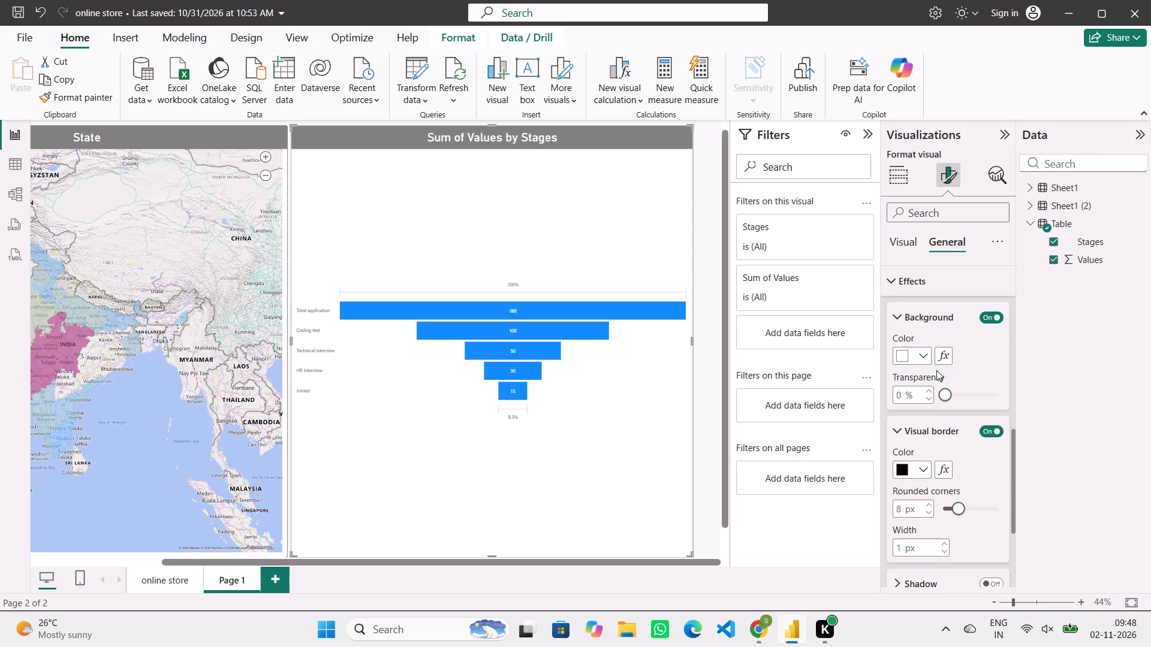
scroll(903, 476, down, 3)
scroll(903, 476, up, 2)
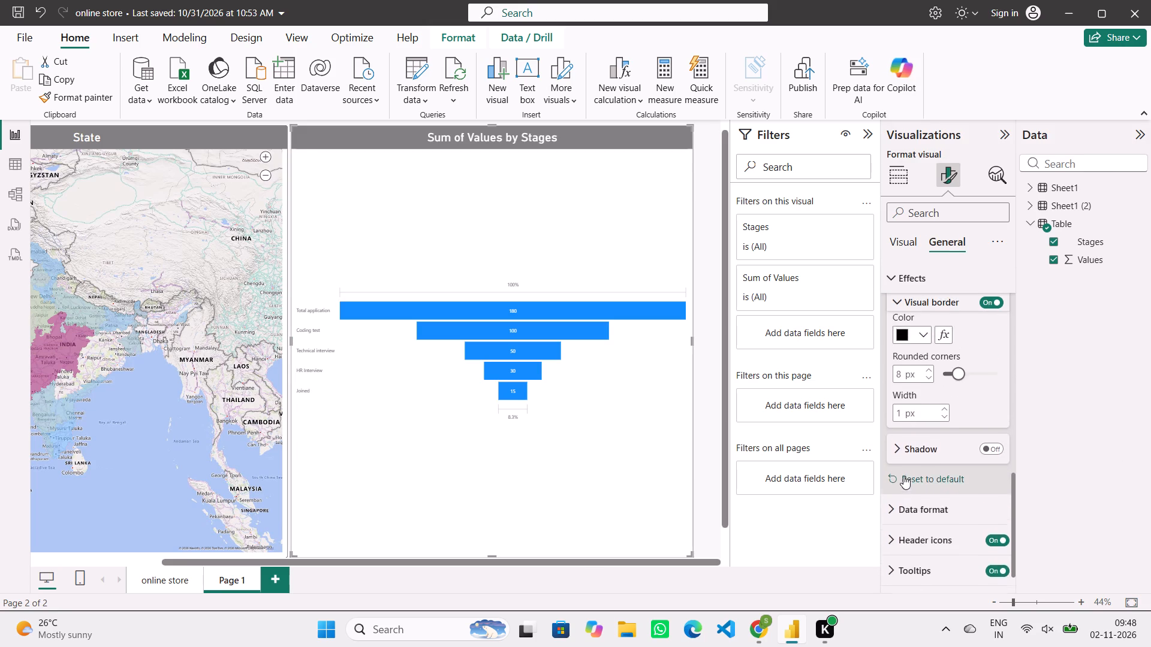
scroll(903, 476, up, 2)
click(894, 464)
scroll(894, 464, up, 3)
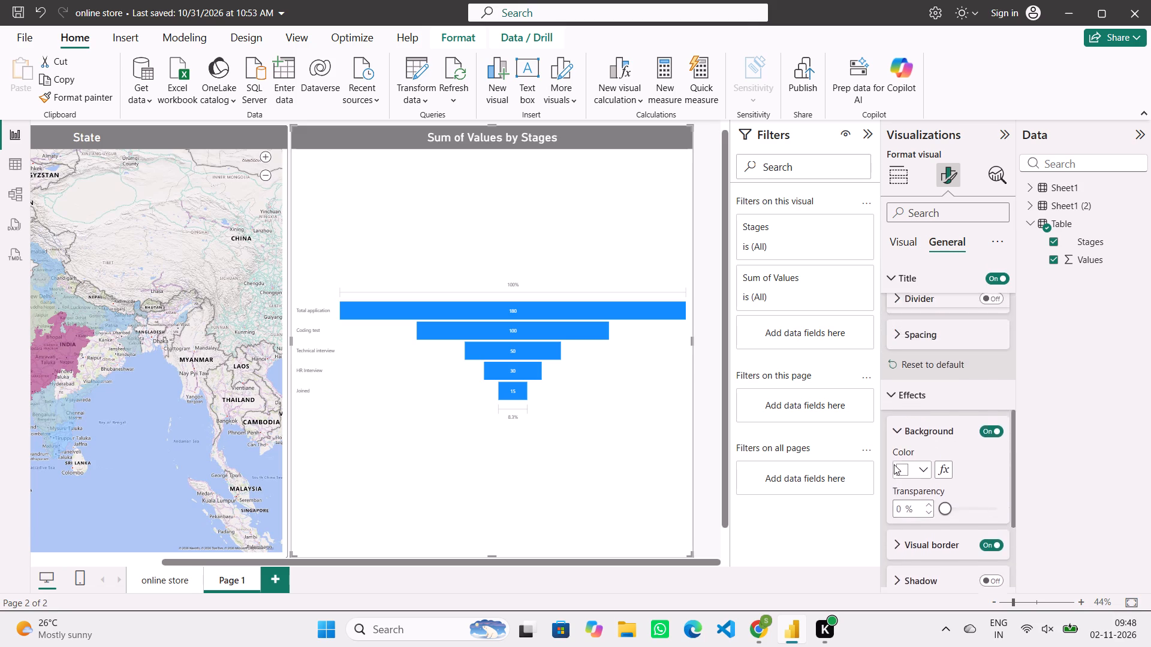
scroll(894, 464, up, 2)
scroll(896, 375, up, 3)
click(900, 344)
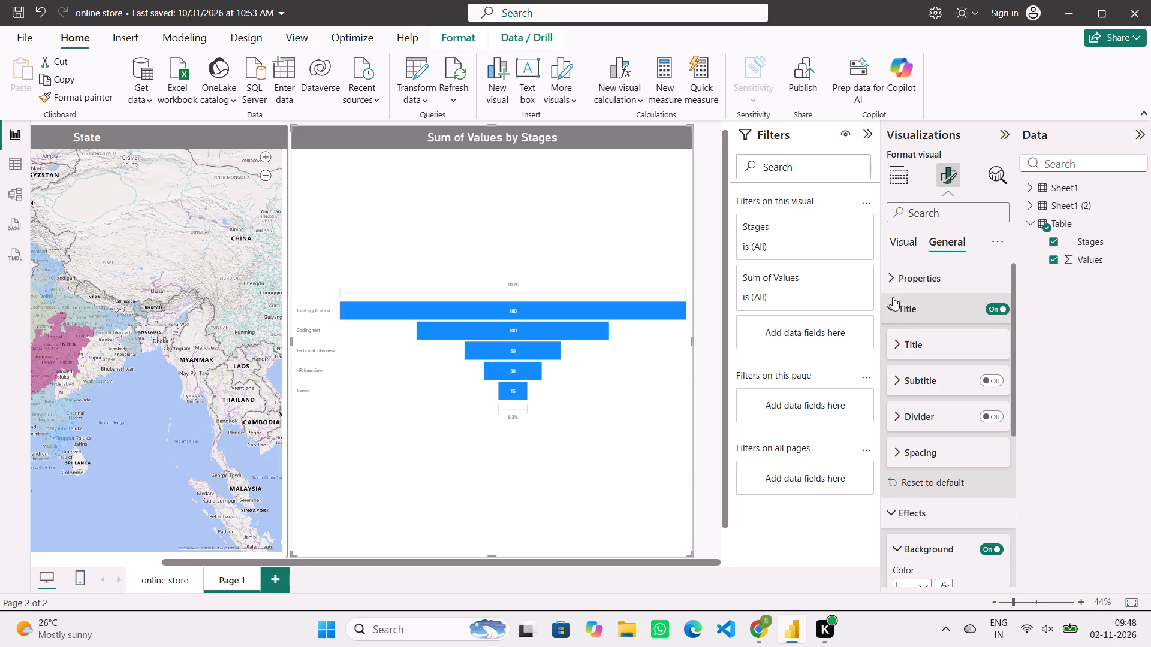
click(892, 307)
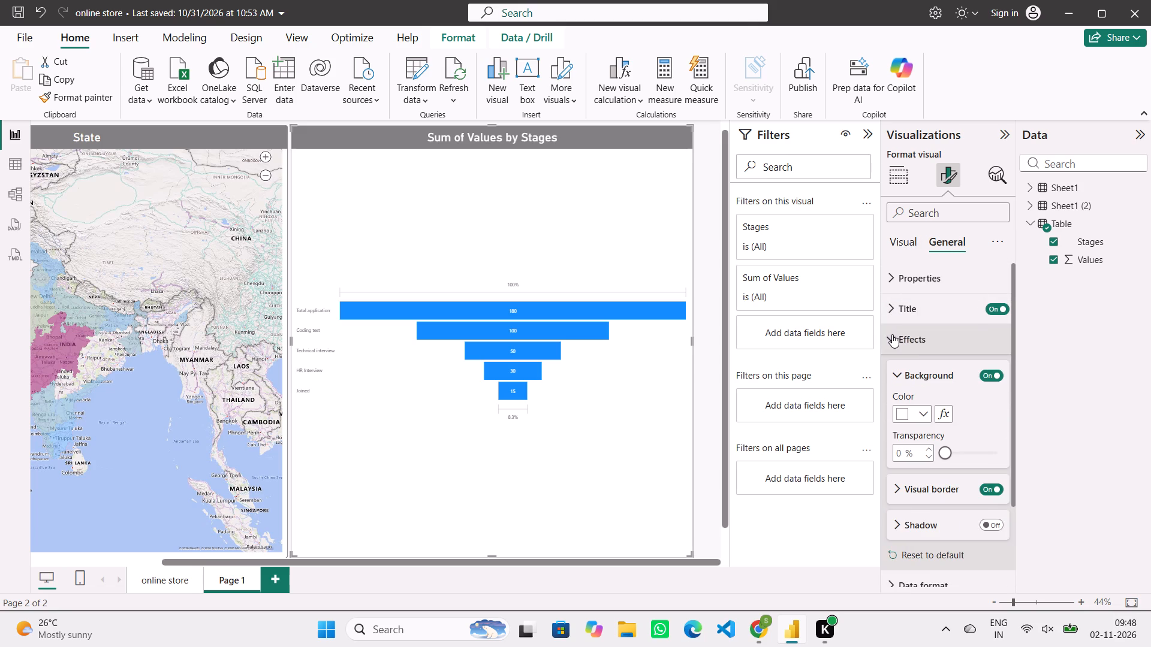
click(892, 334)
Set the font size of the funnel chart's data label values to 20.
click(905, 246)
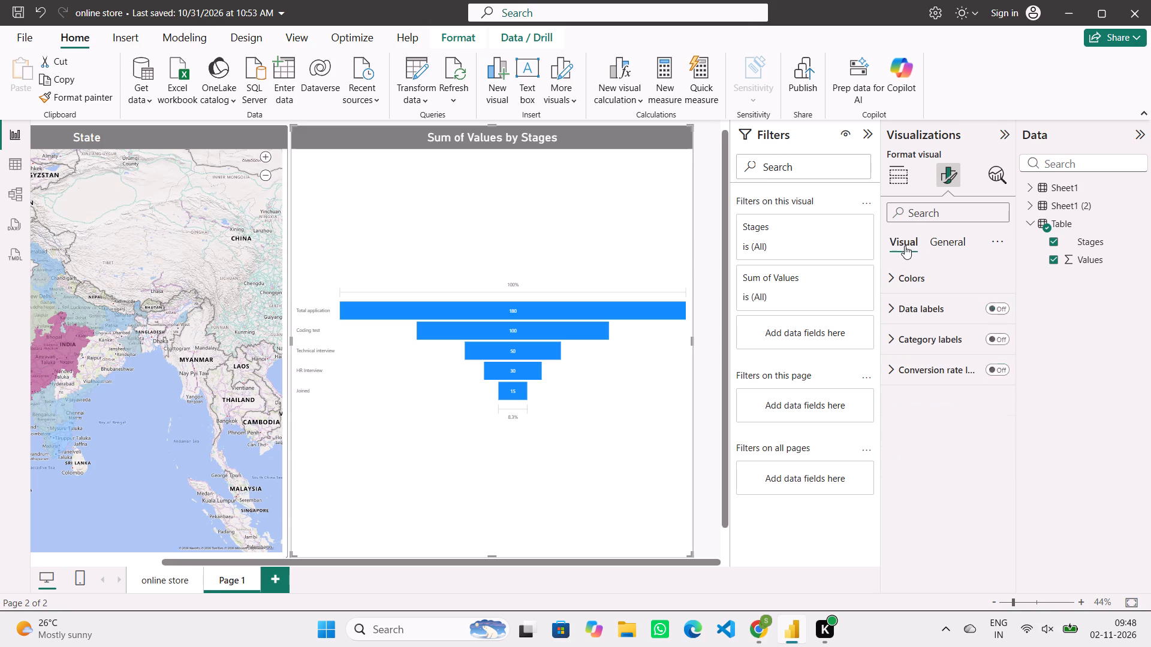
click(918, 319)
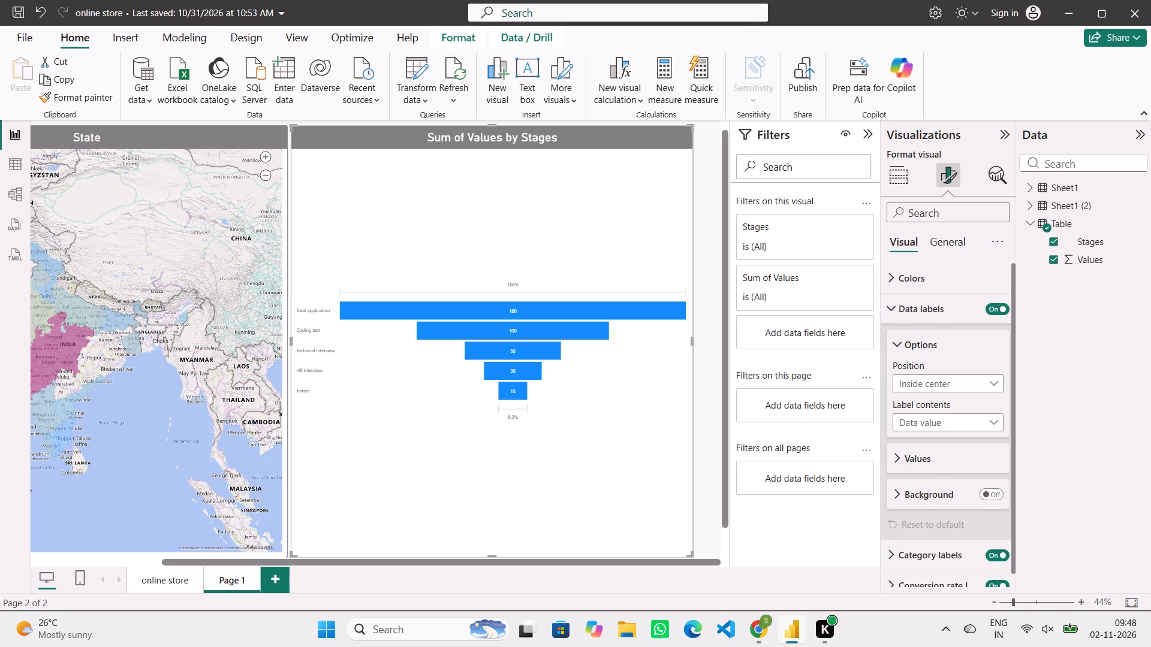
click(935, 456)
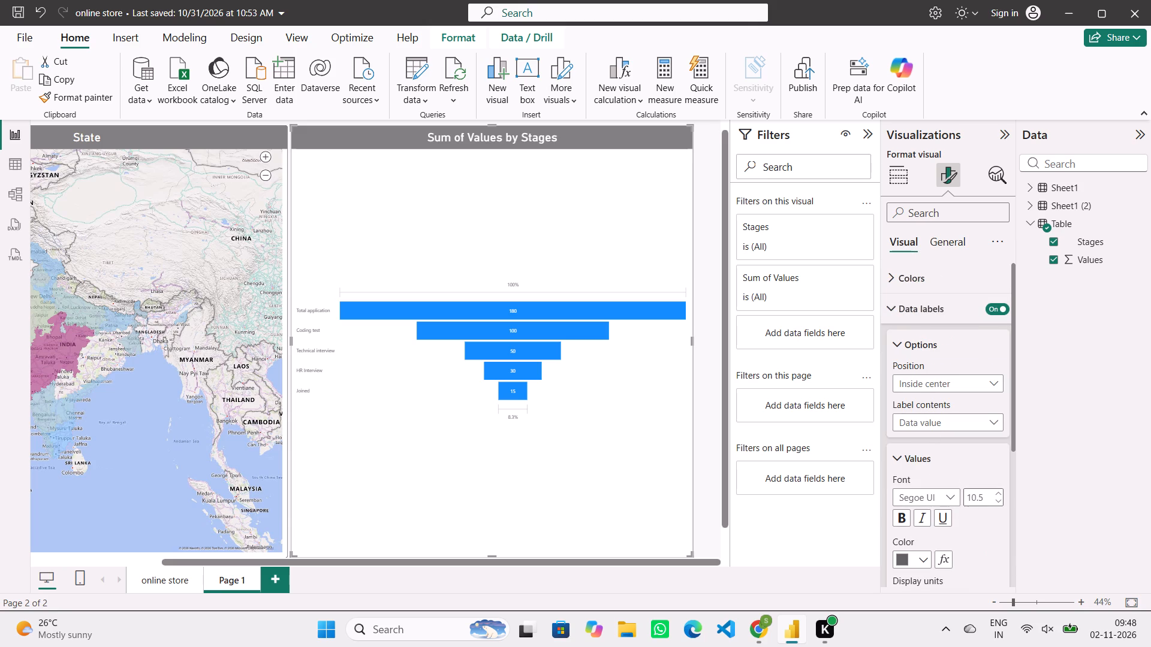
click(984, 497)
key(BackSpace)
text(20)
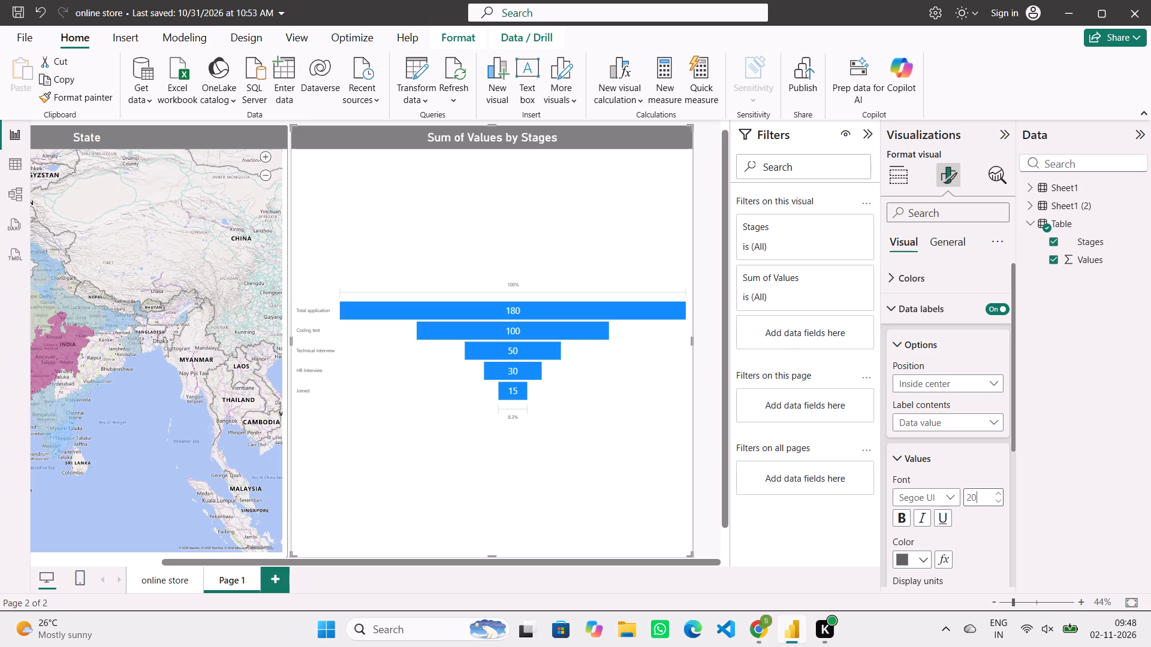
Set the font size of the funnel chart's category labels to 20.
scroll(942, 502, down, 1)
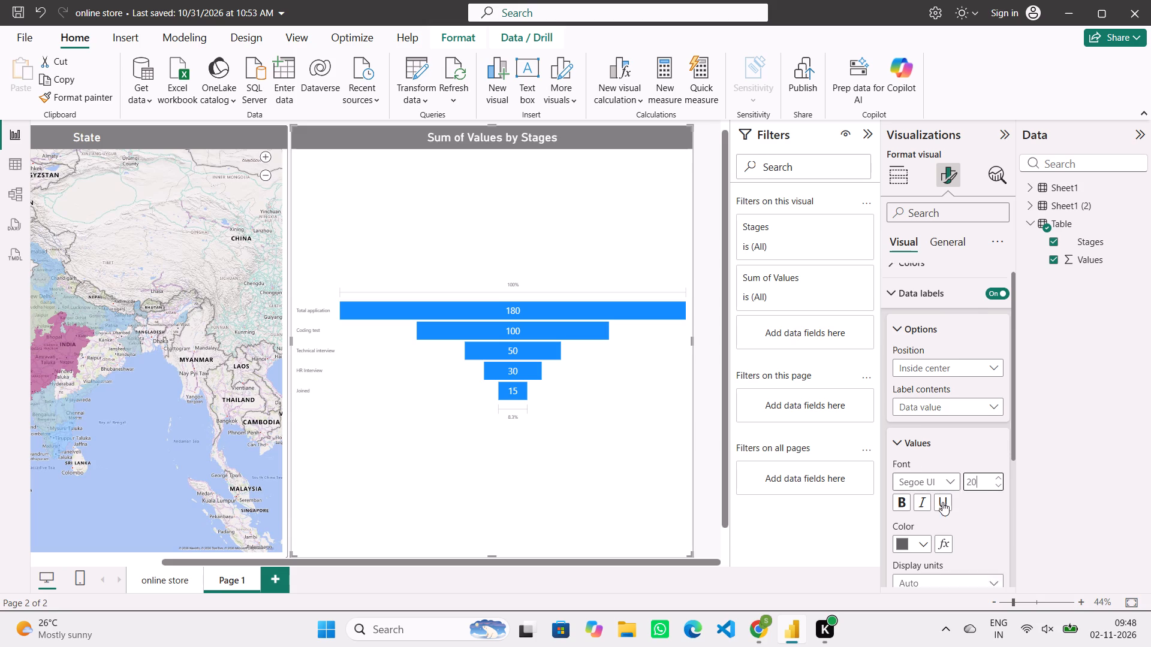
scroll(942, 502, down, 5)
click(938, 540)
scroll(938, 540, down, 1)
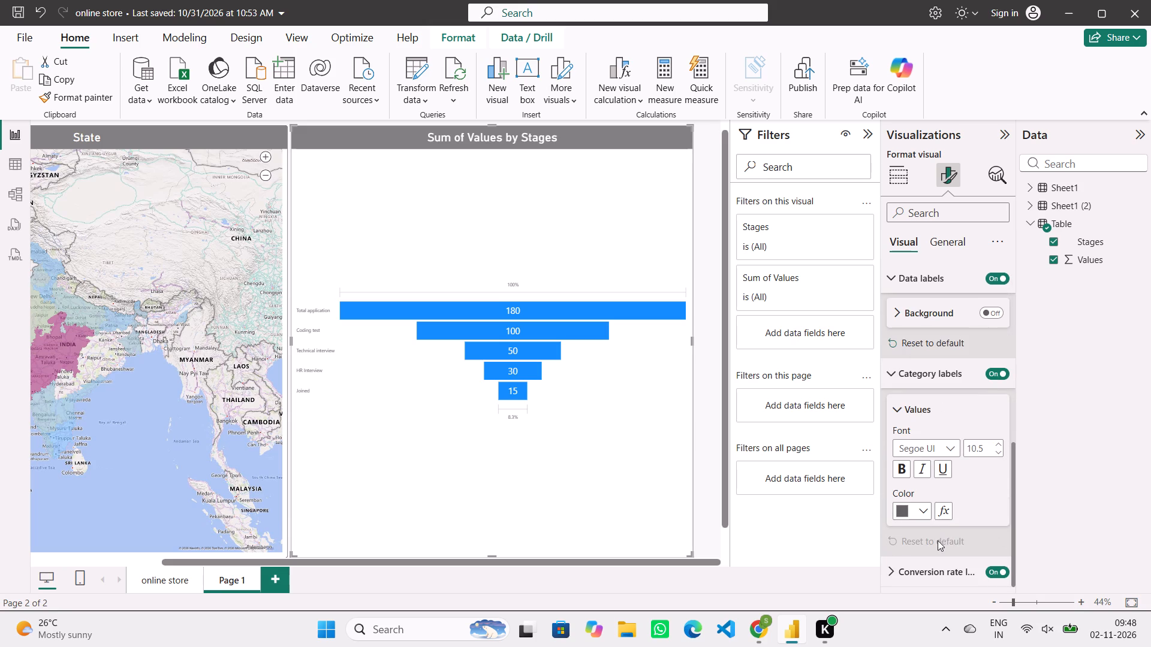
scroll(938, 540, down, 1)
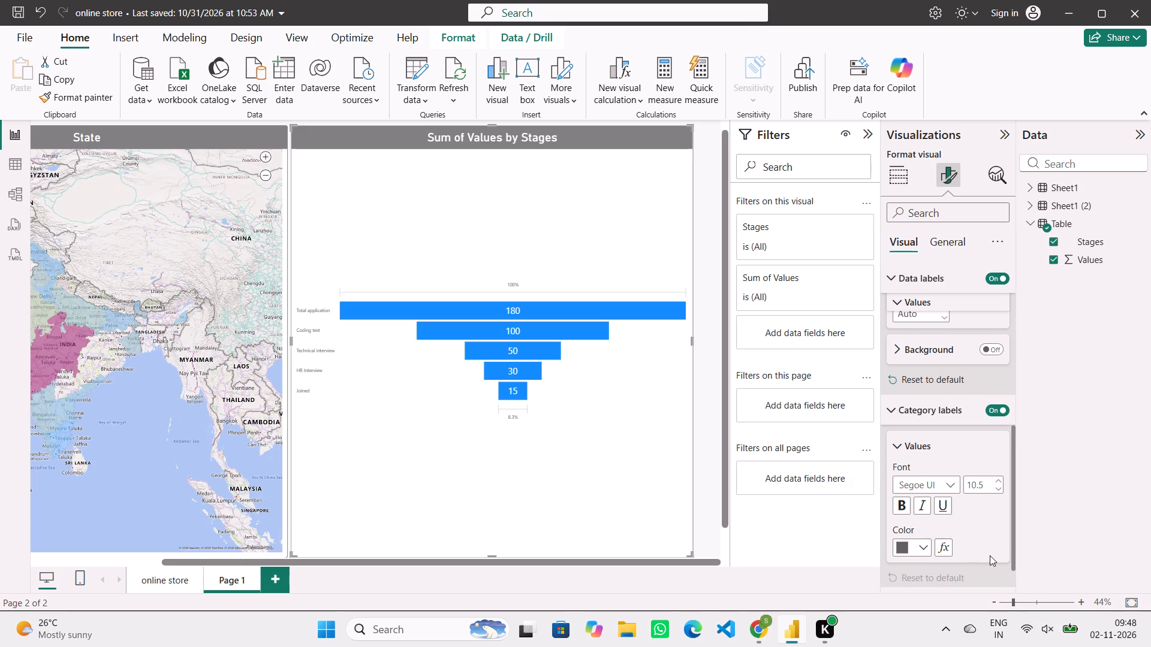
click(984, 484)
key(BackSpace)
key(3)
key(BackSpace)
text(20)
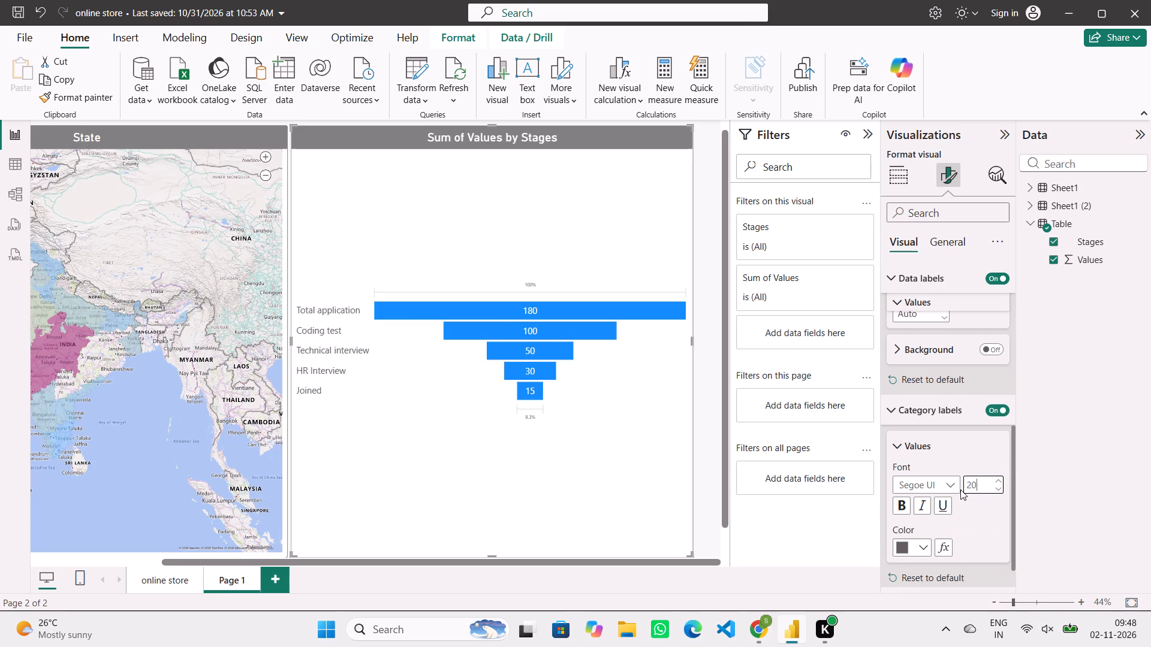
Set the font size of the funnel chart's conversion rate labels to 18.
scroll(945, 519, down, 1)
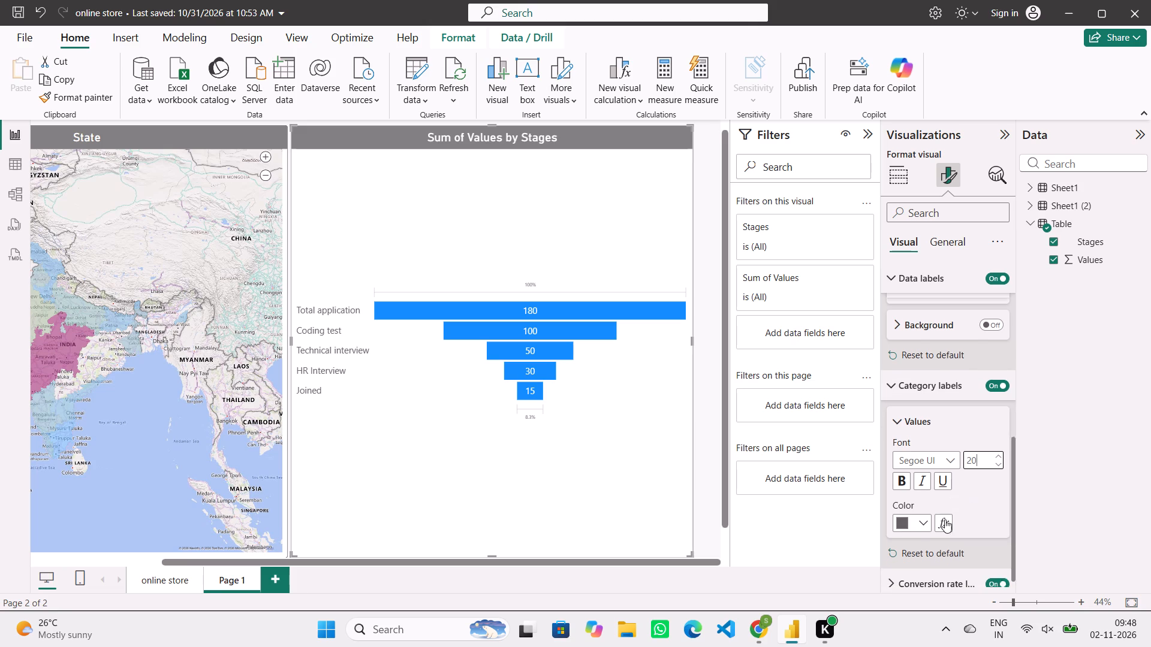
scroll(945, 519, down, 2)
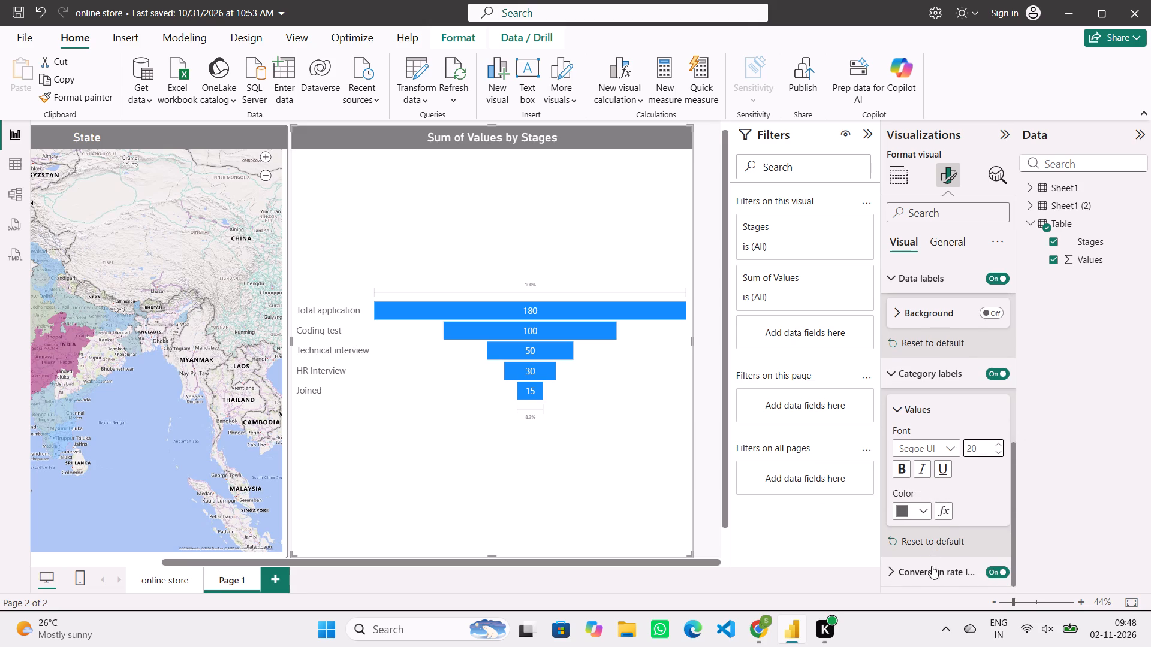
click(938, 577)
scroll(938, 577, down, 3)
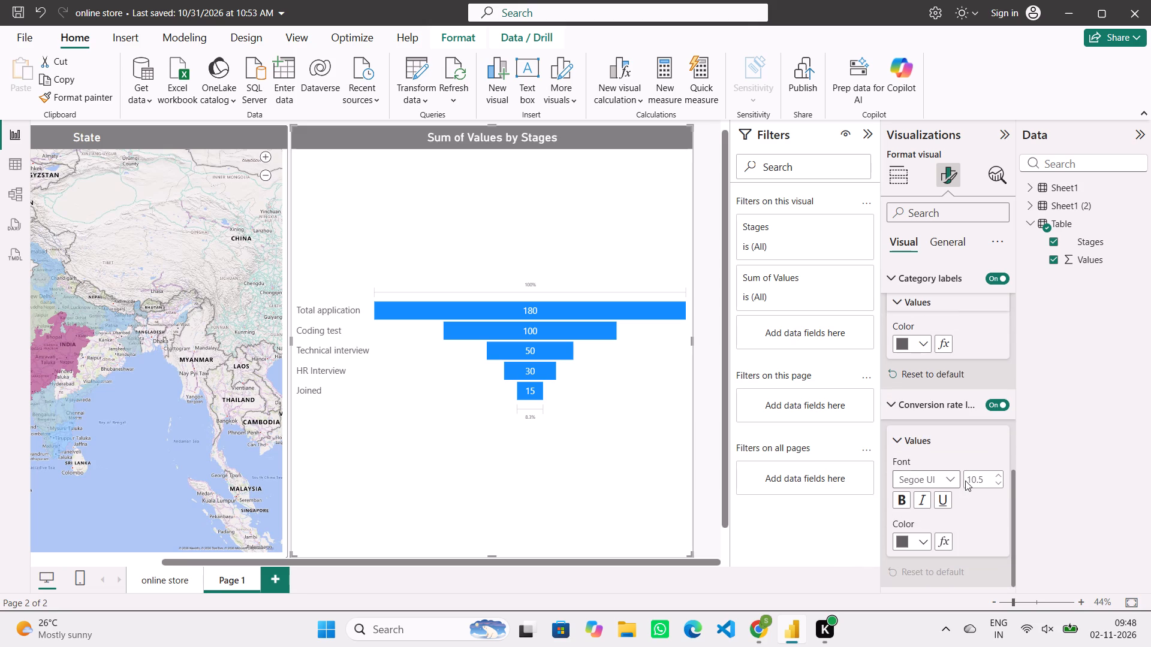
click(986, 477)
key(BackSpace)
text(18)
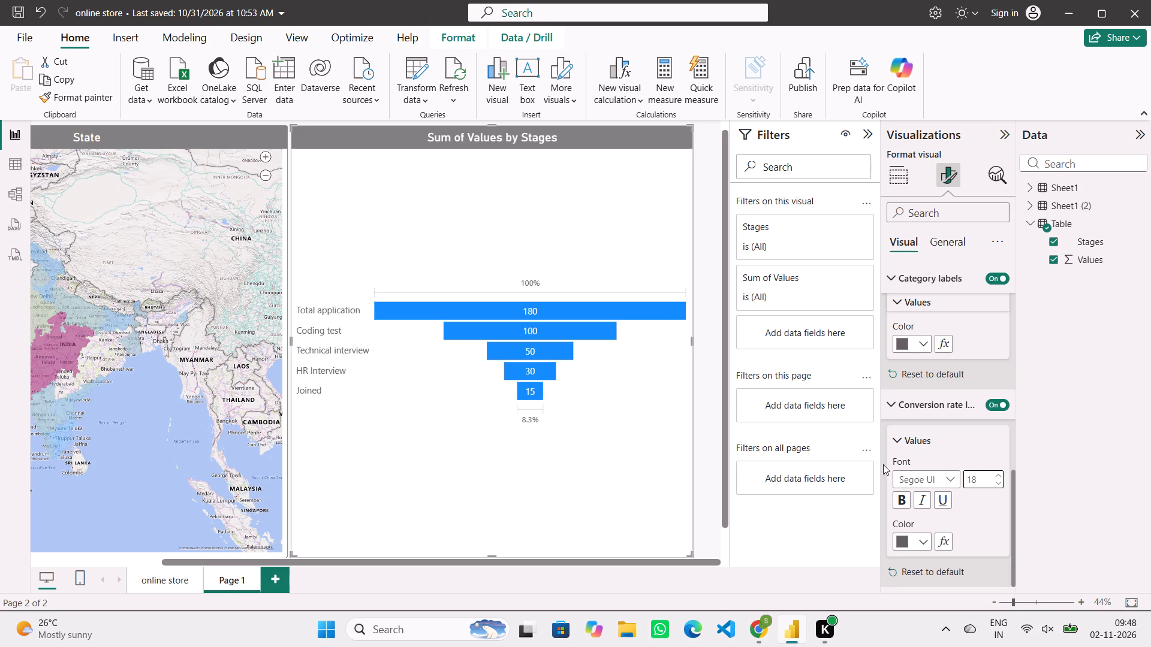
Collapse the value settings of the conversion rate, category and data labels, along with the data label options.
click(900, 439)
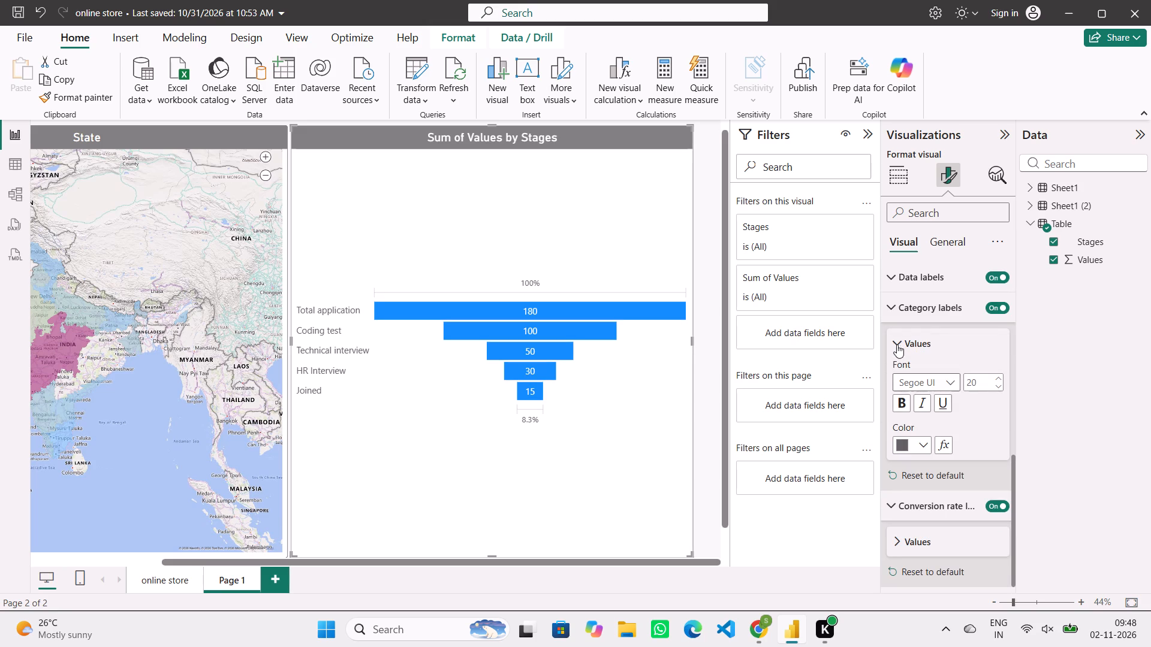
click(896, 341)
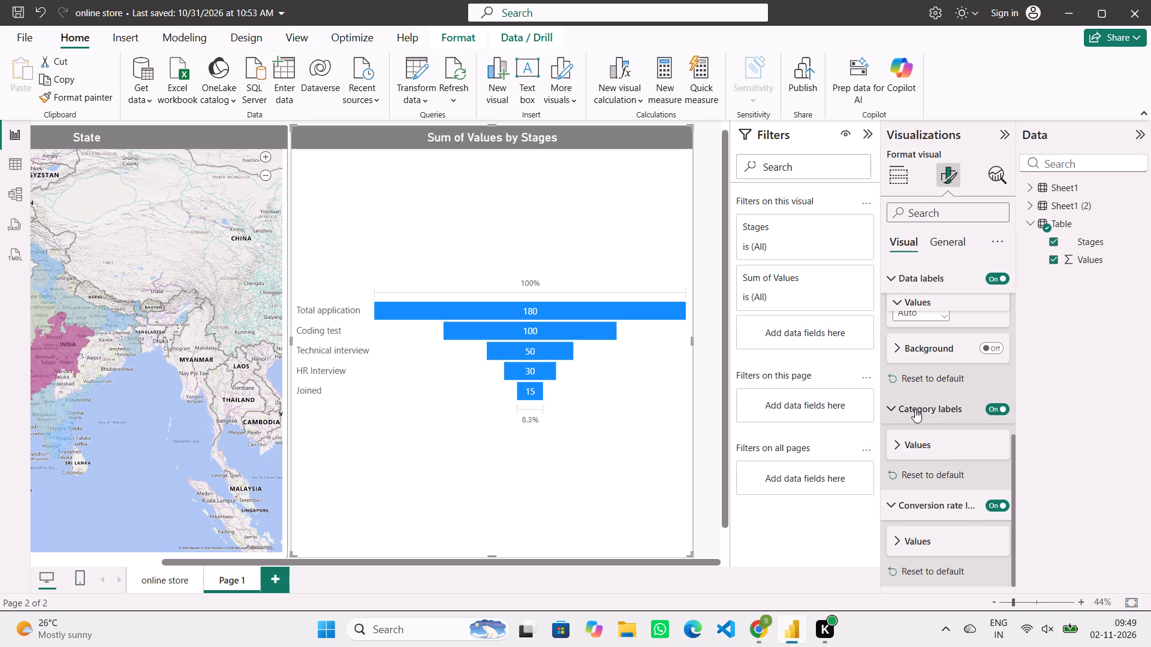
scroll(915, 409, up, 5)
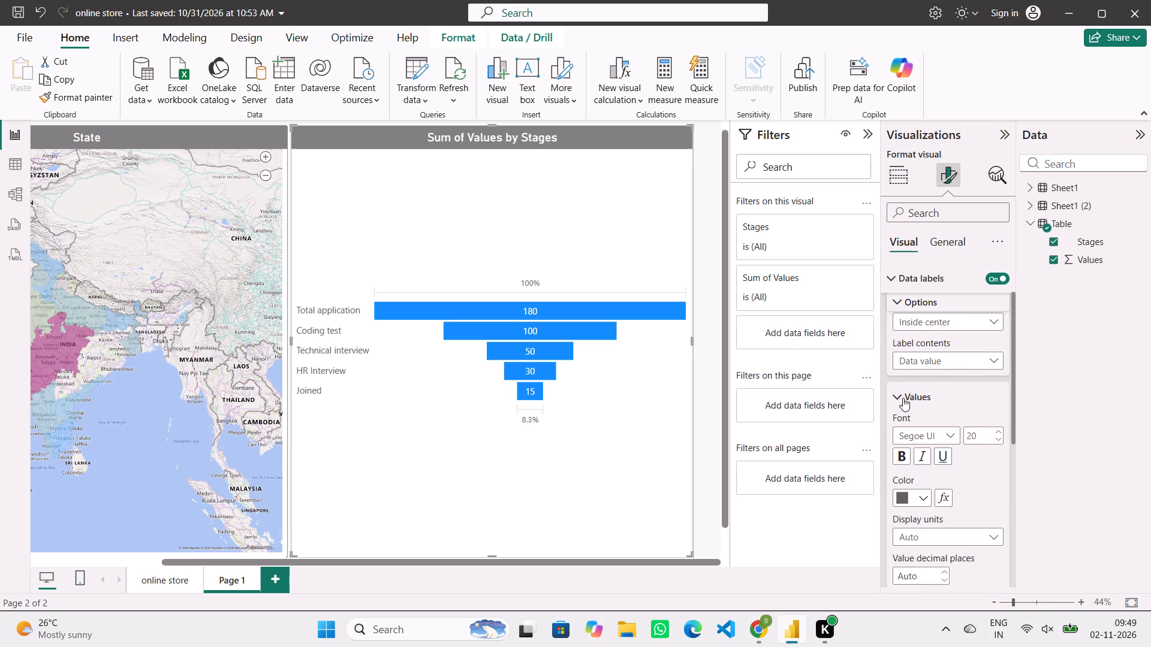
click(903, 398)
scroll(903, 398, up, 2)
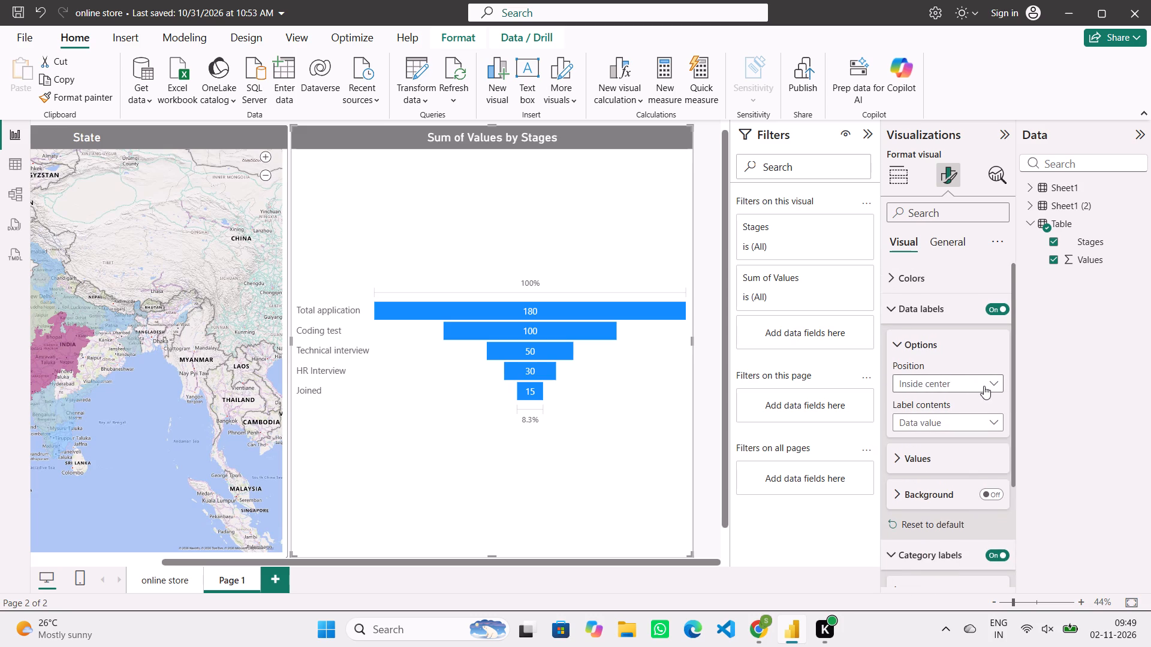
click(989, 424)
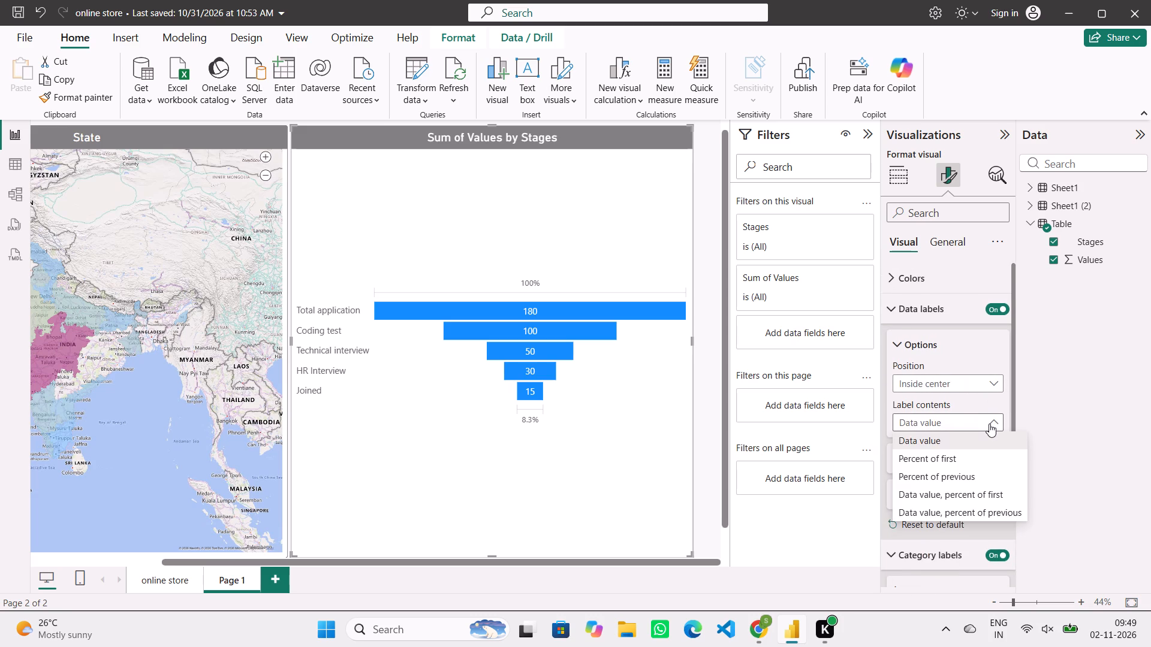
click(989, 424)
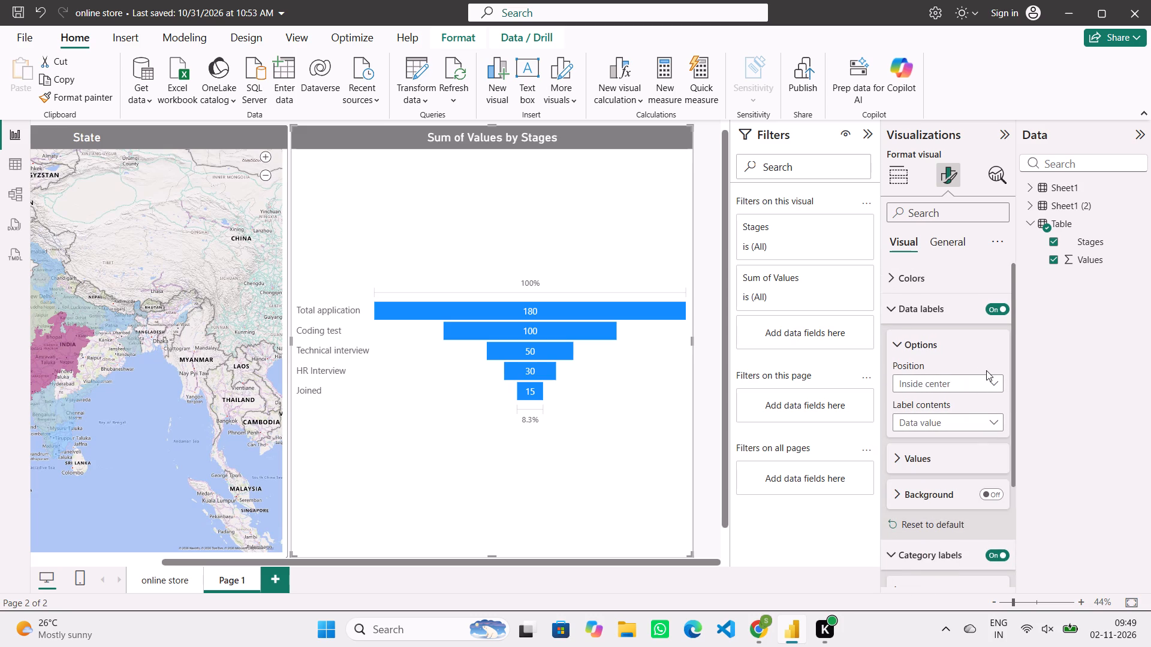
click(890, 344)
scroll(890, 344, up, 2)
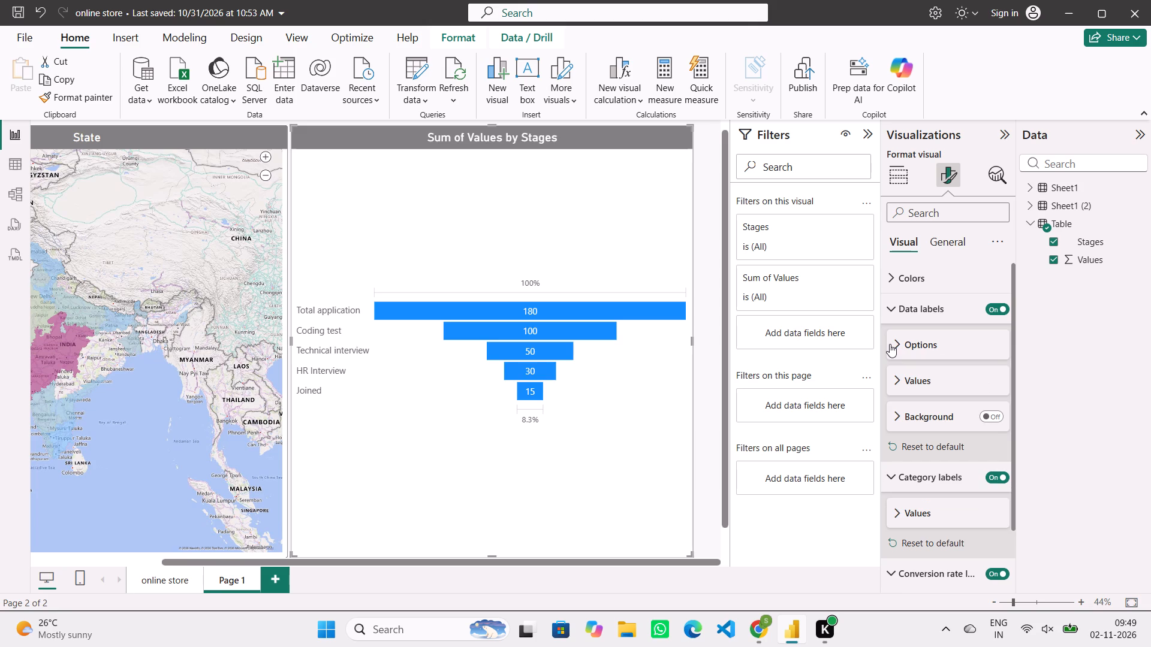
Turn on Show all in the funnel chart's color settings so each stage has its own color setting.
click(905, 270)
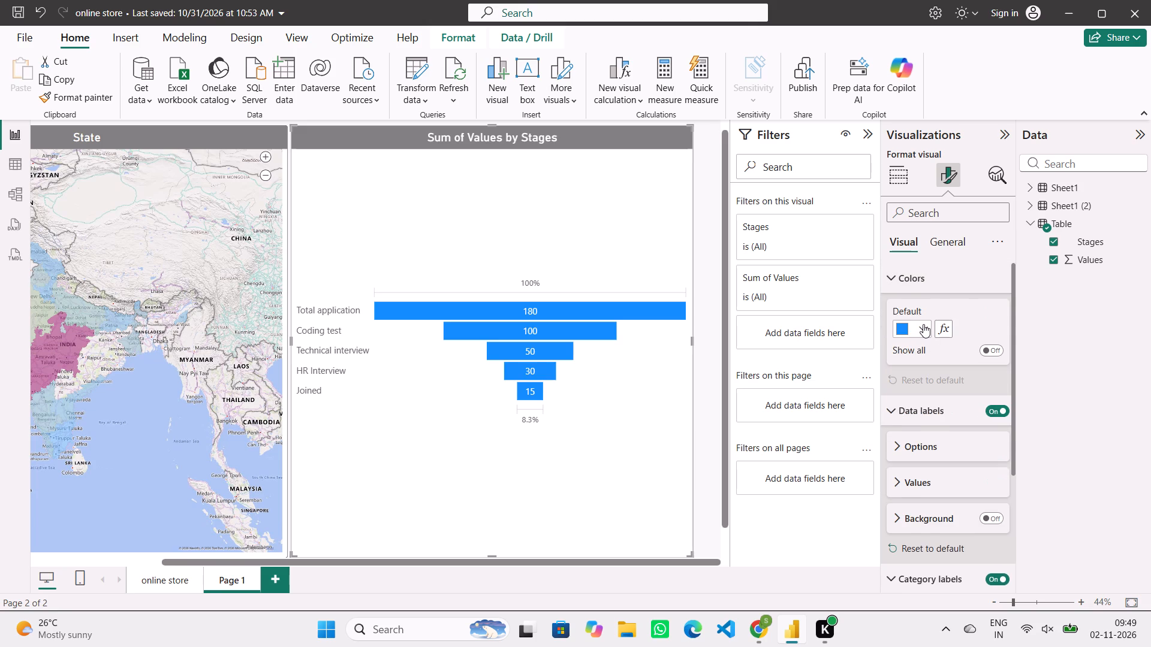
click(923, 324)
click(923, 324)
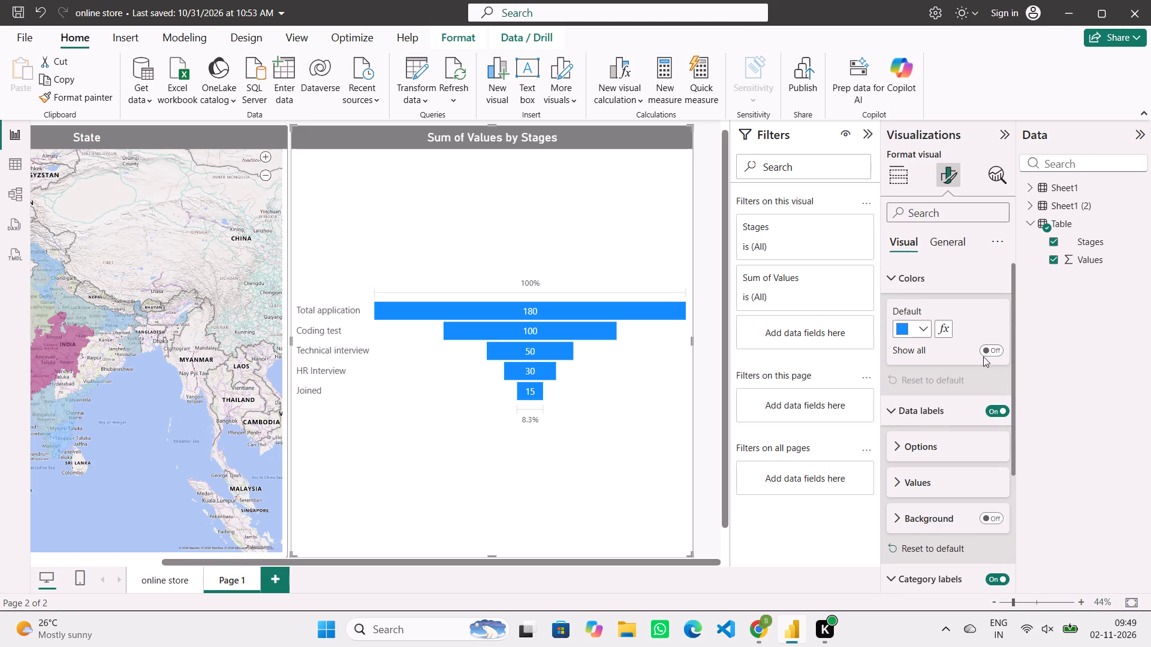
click(990, 354)
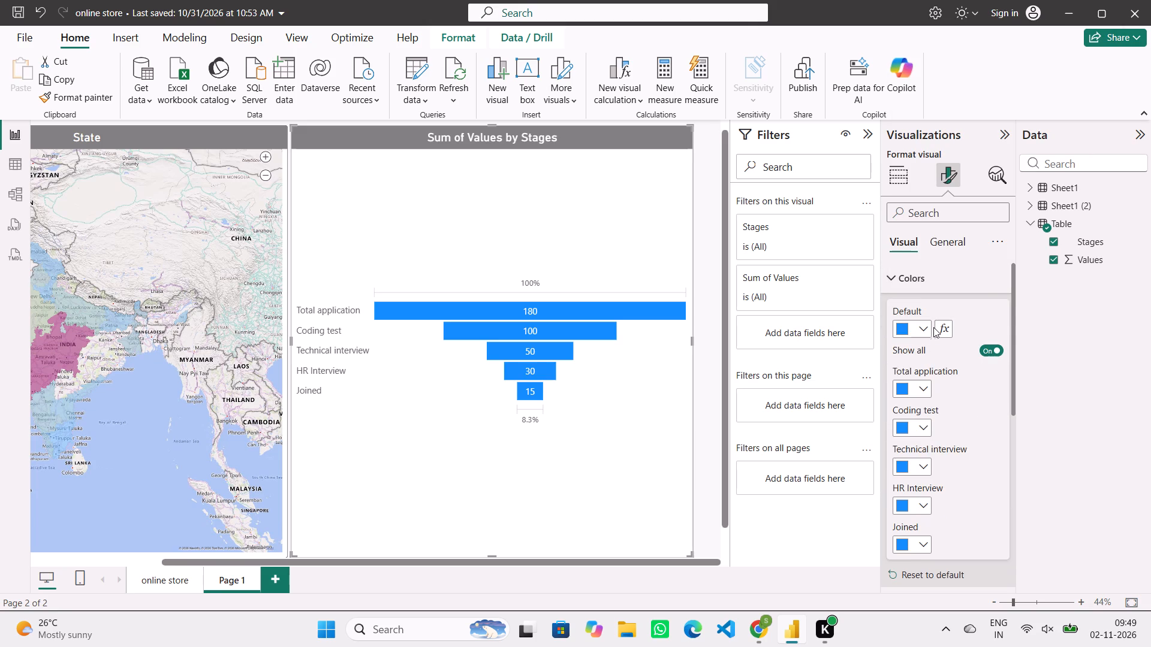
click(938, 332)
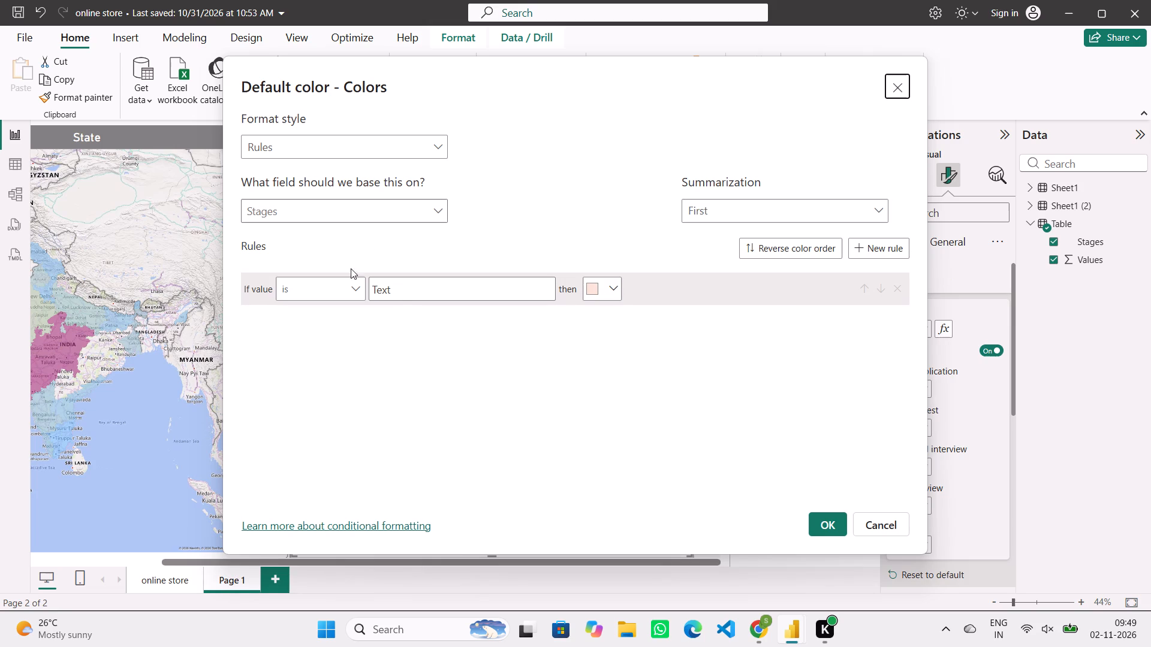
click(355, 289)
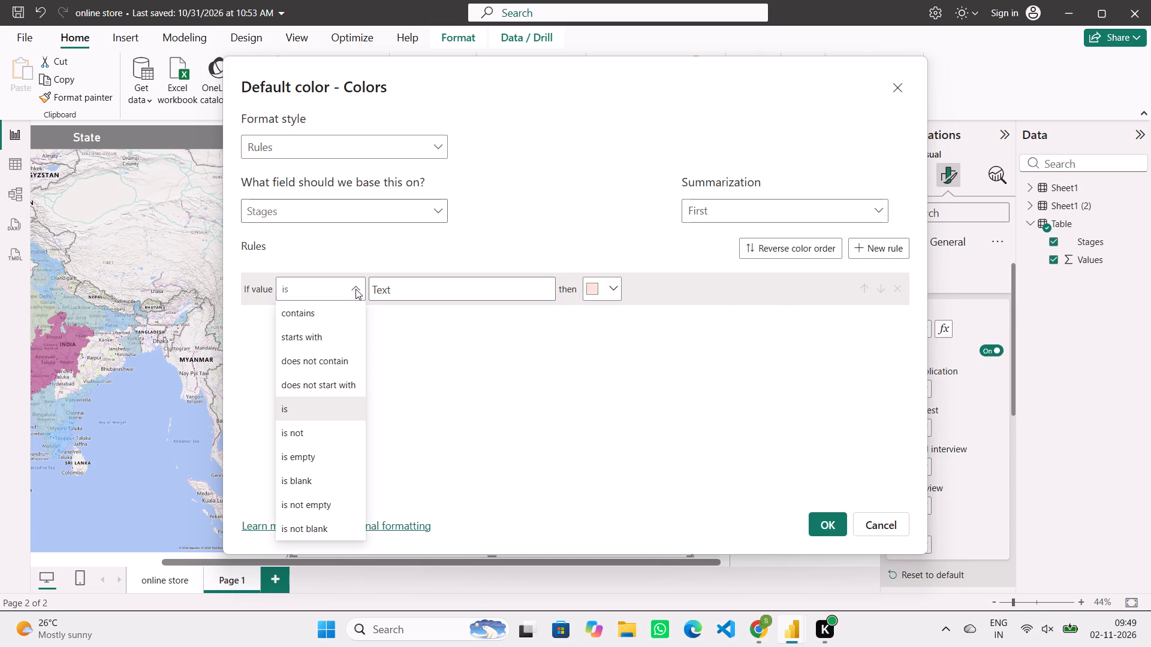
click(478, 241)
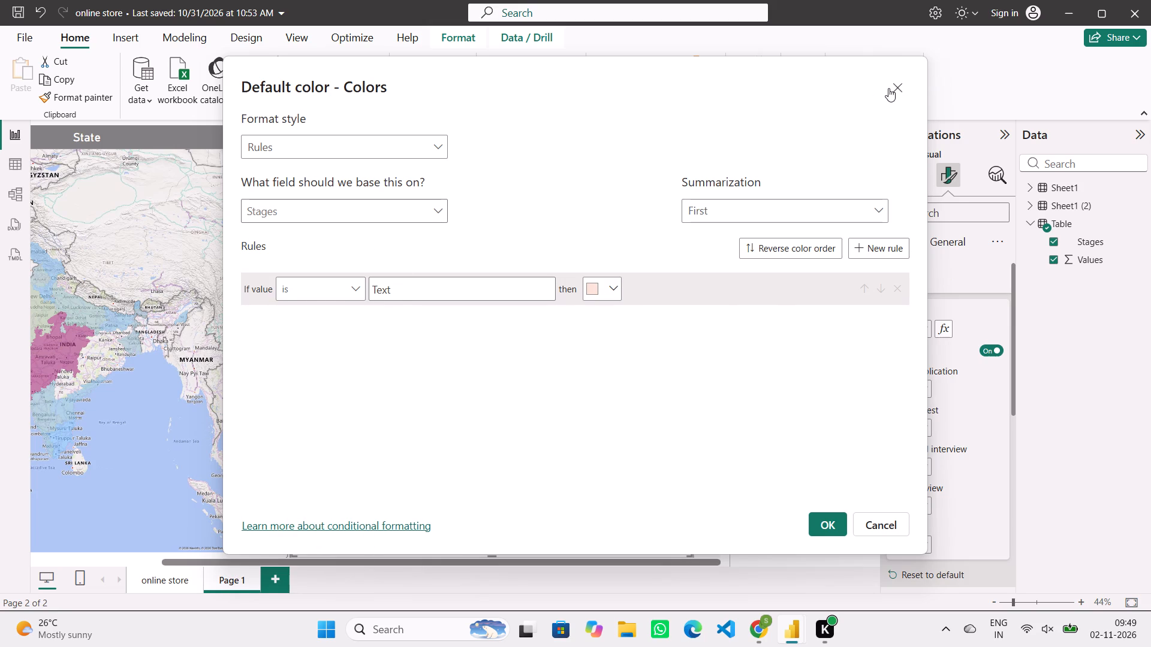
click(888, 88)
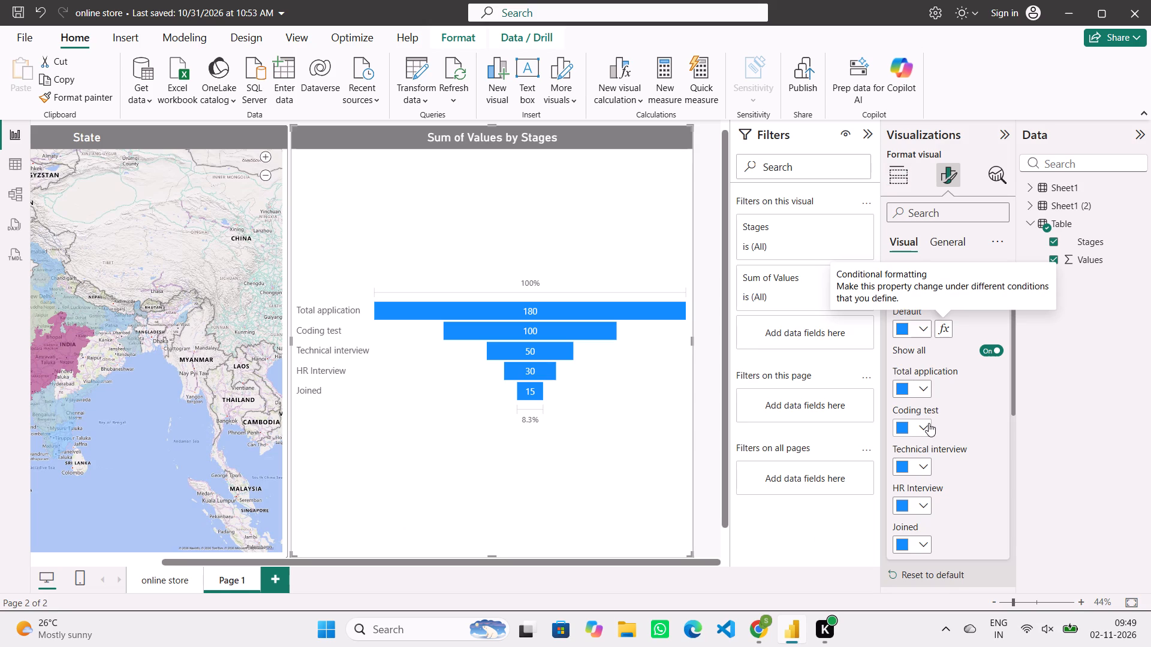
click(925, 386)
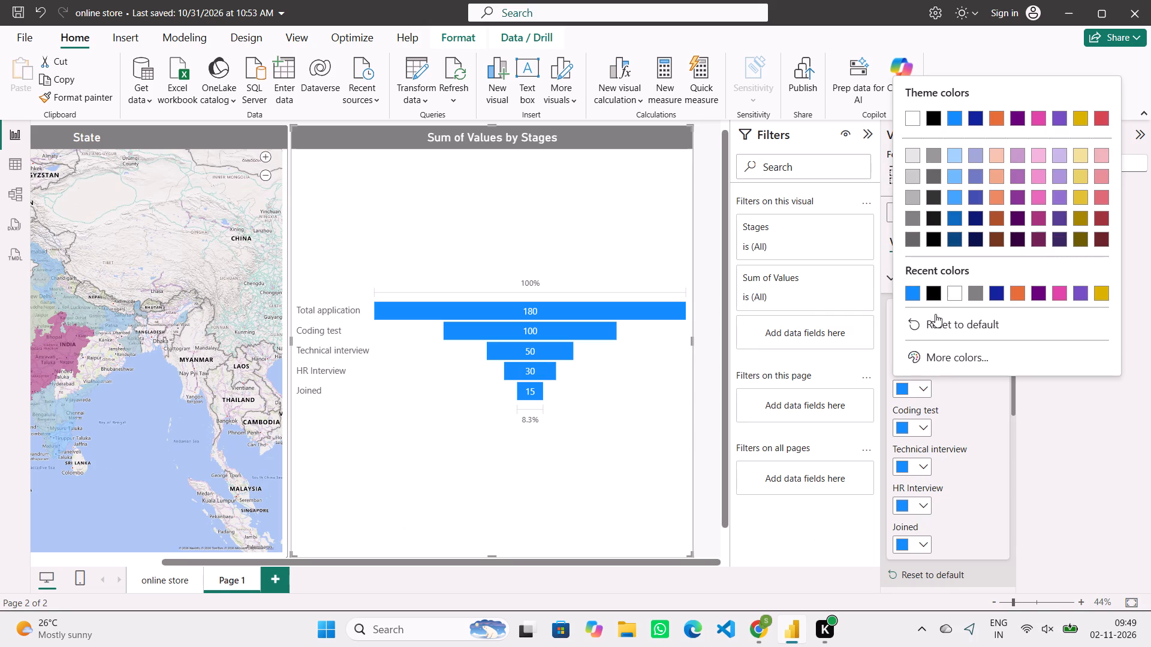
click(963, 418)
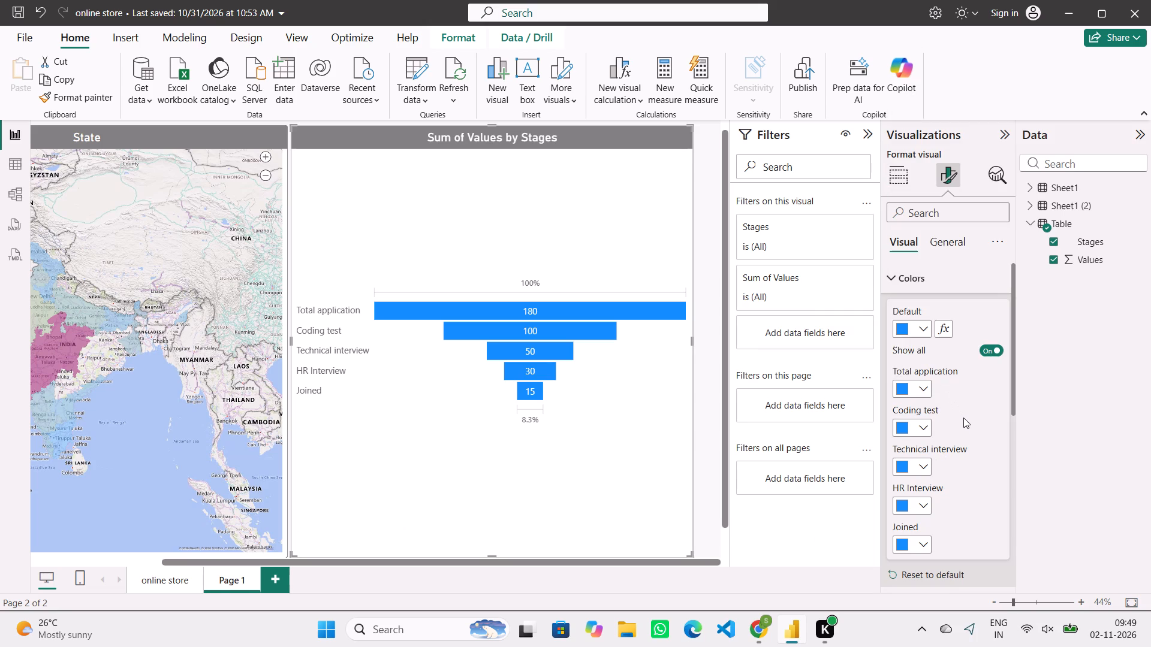
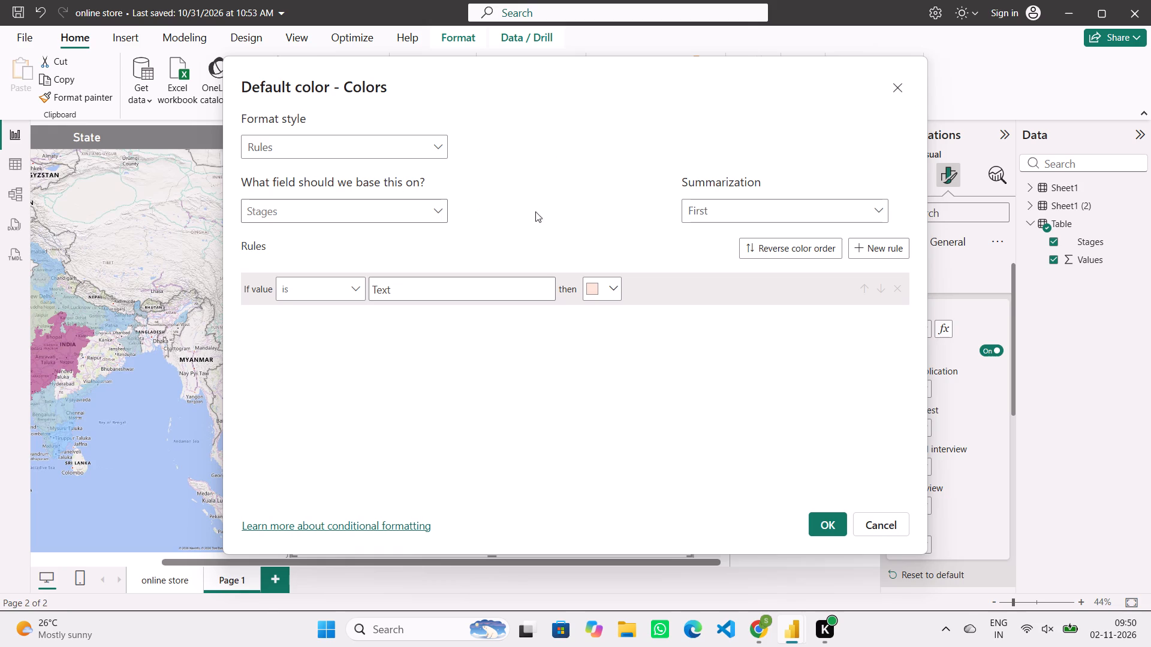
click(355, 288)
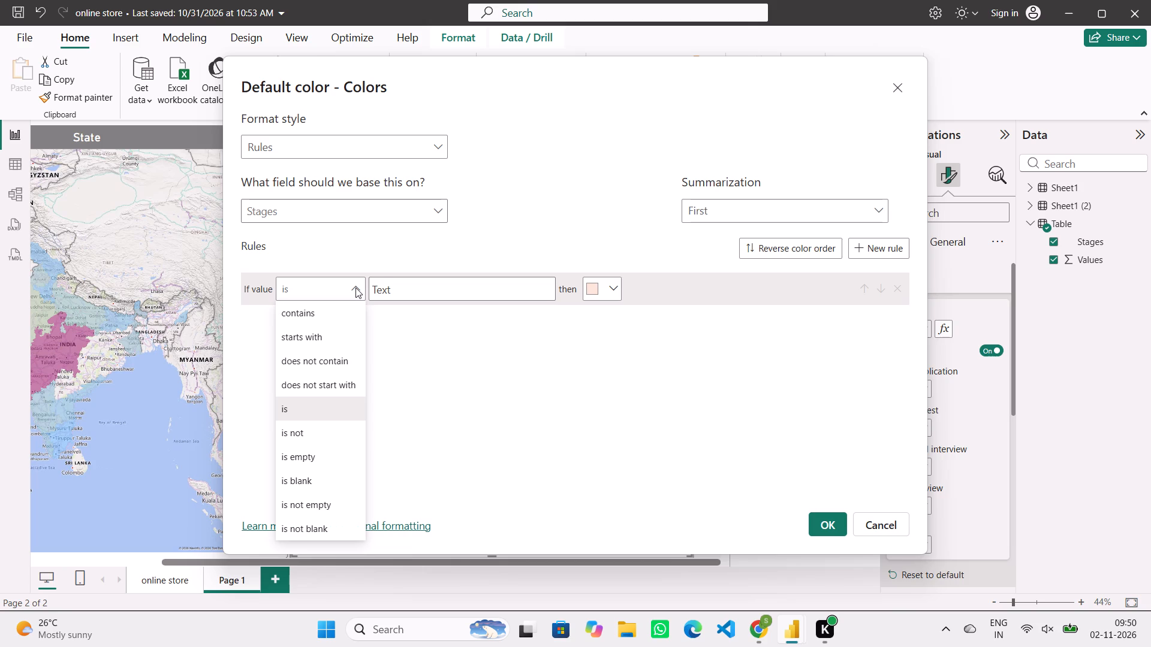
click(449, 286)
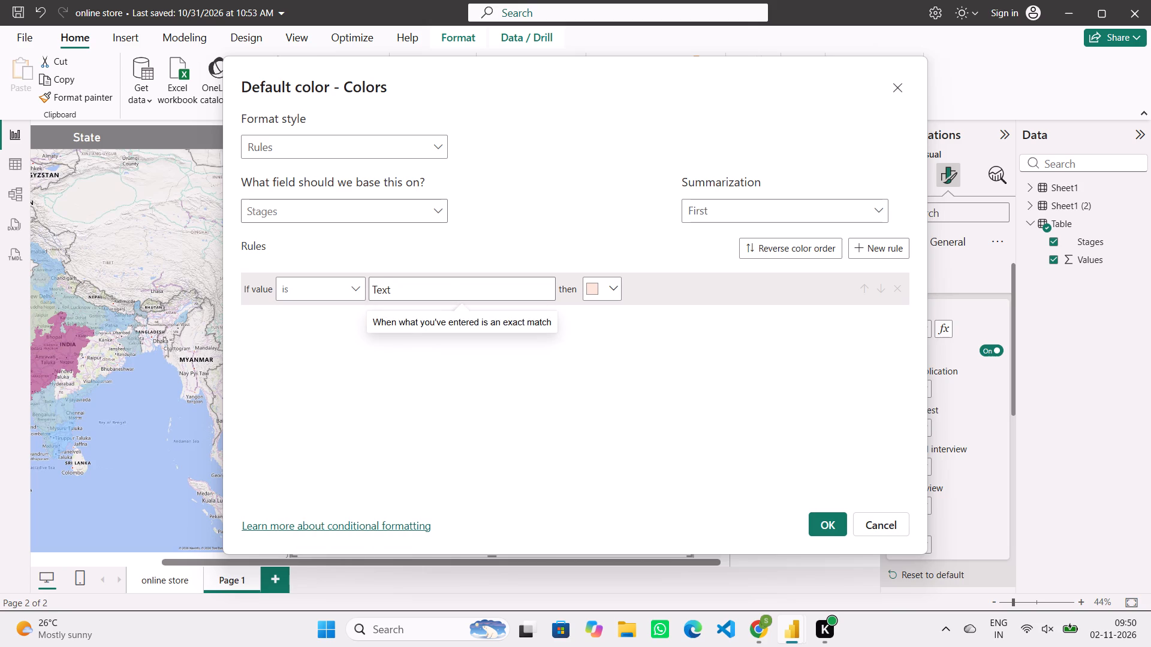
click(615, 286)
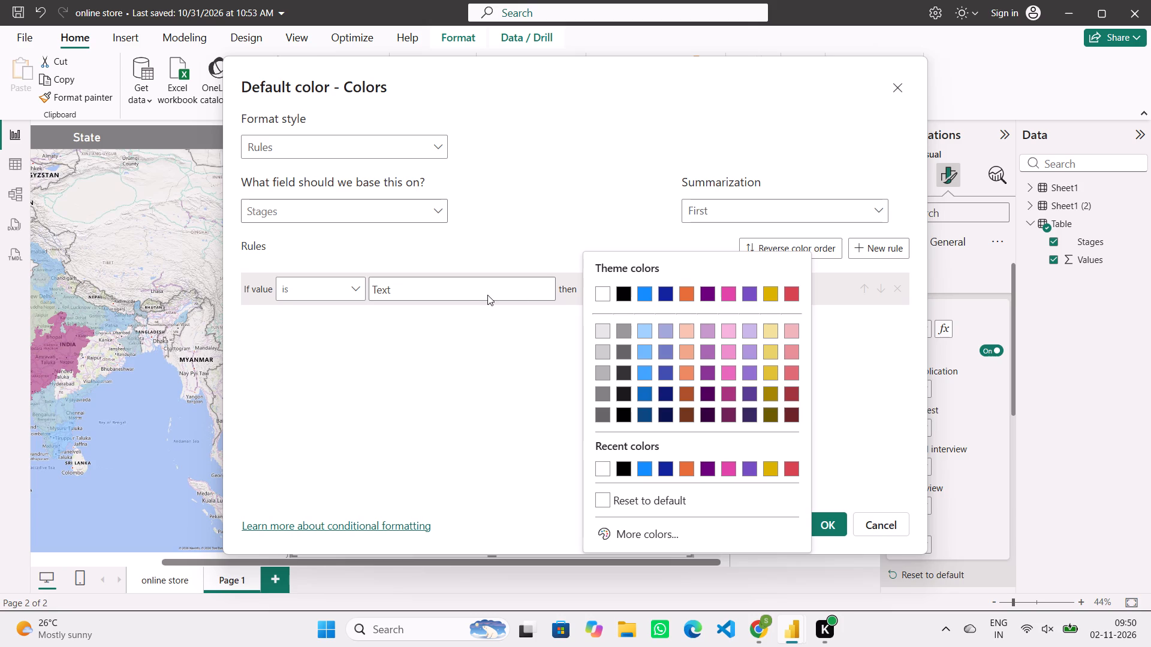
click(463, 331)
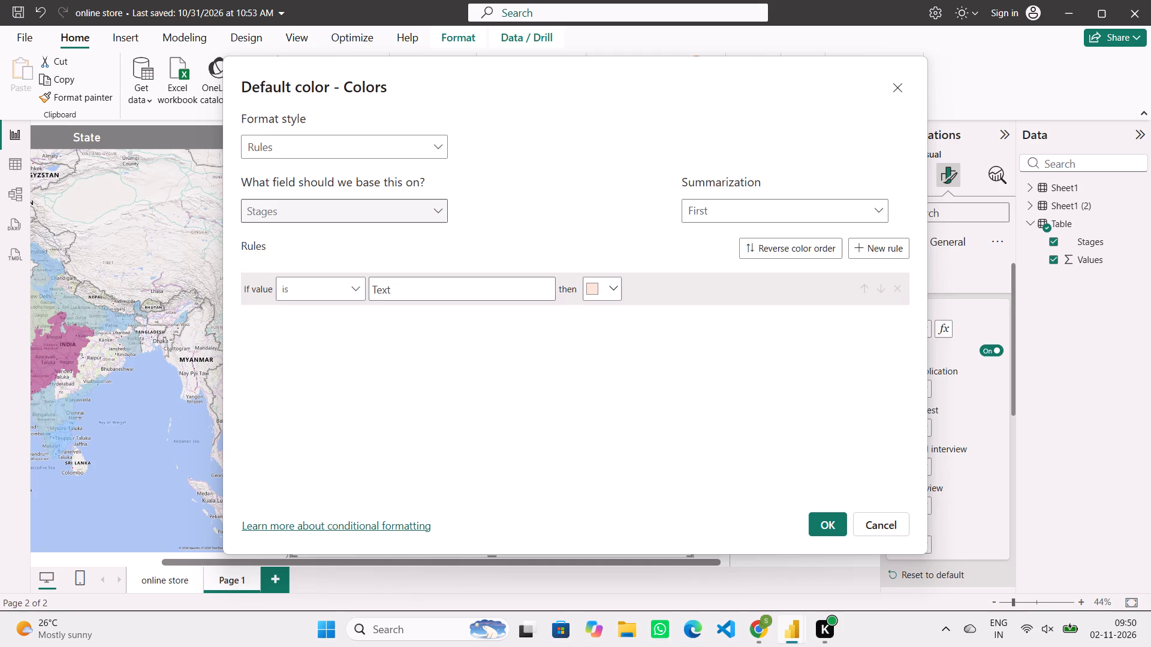
Switch the default color's format style to Gradient, with orange for the lowest value and yellow for the highest value.
click(431, 145)
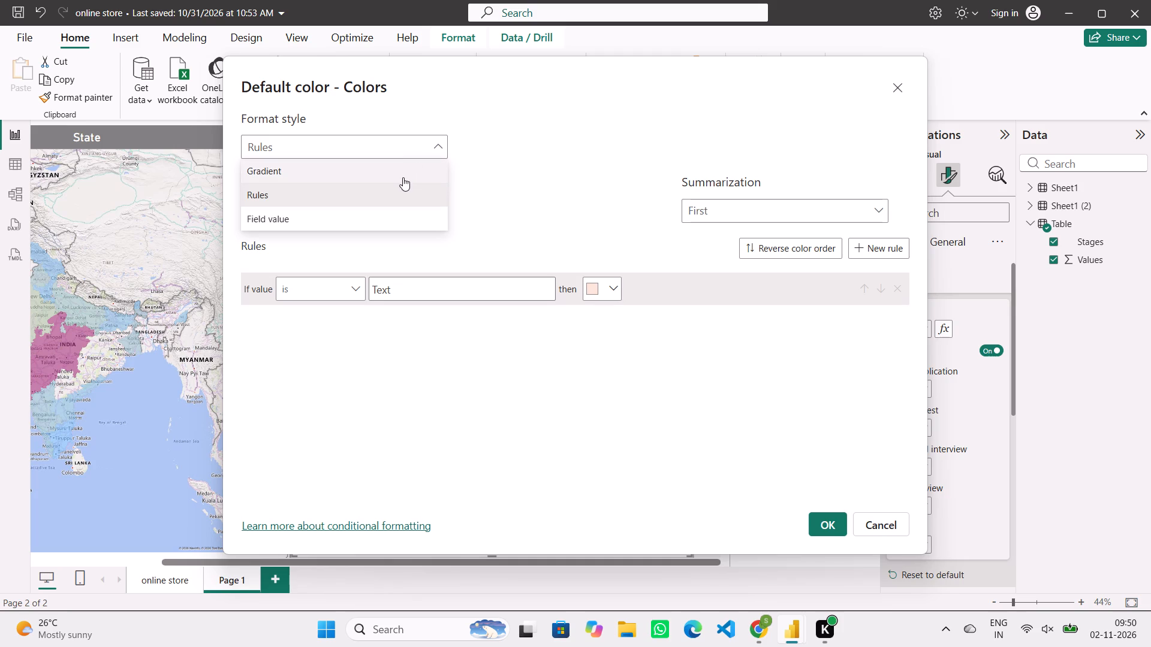
click(399, 181)
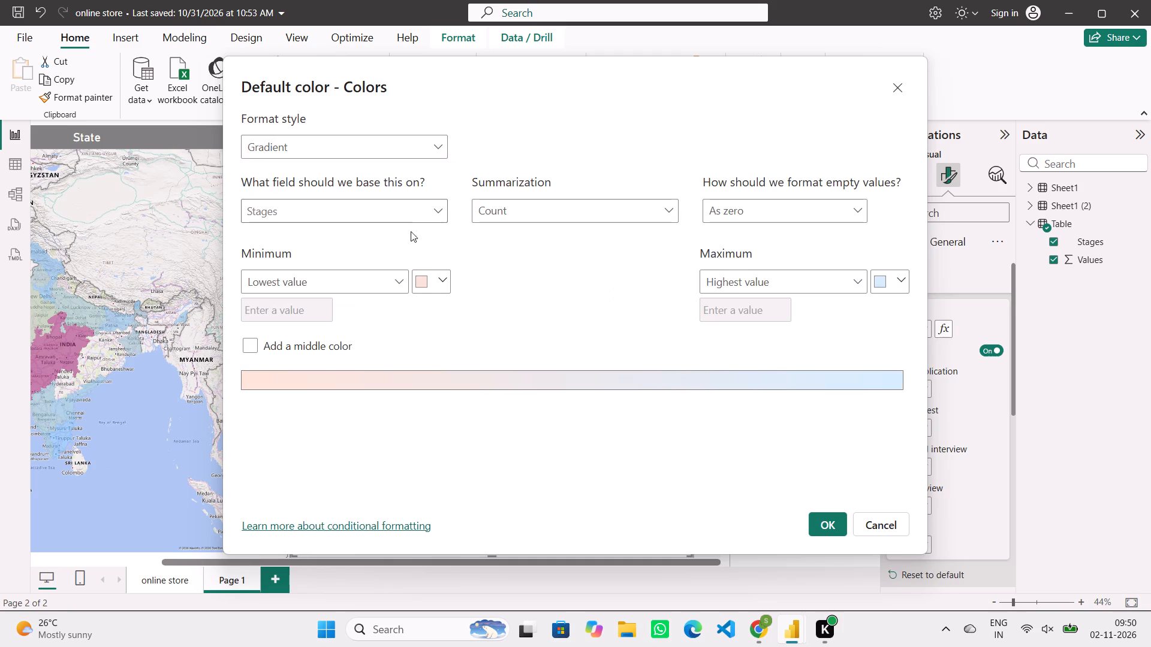
click(406, 279)
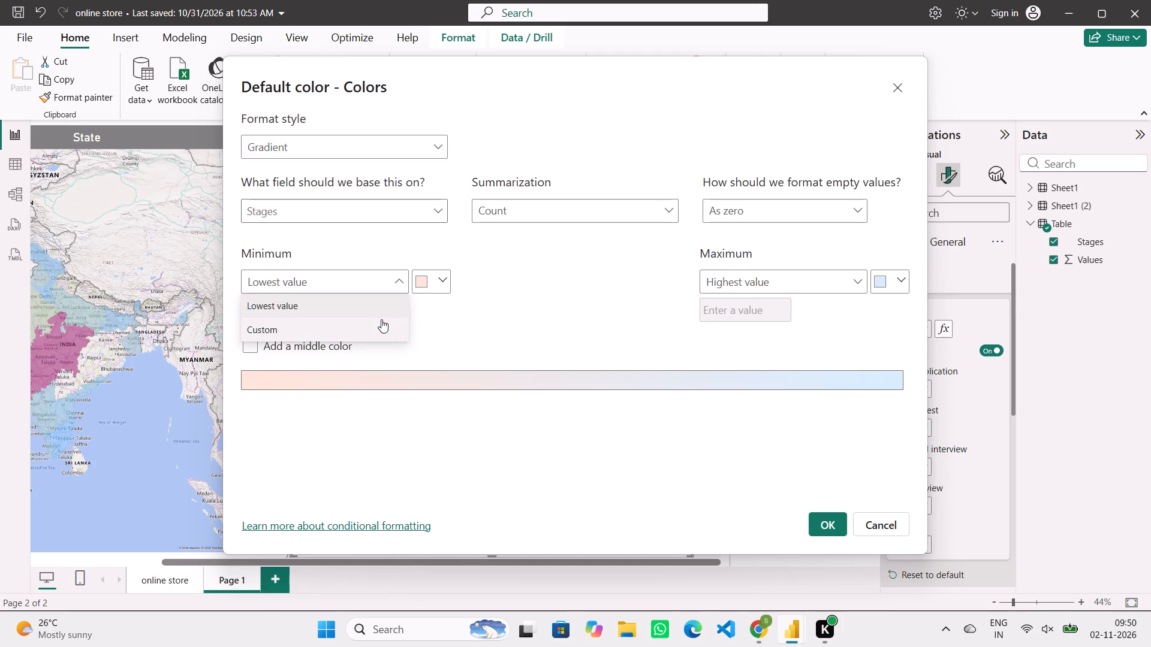
click(445, 280)
click(441, 280)
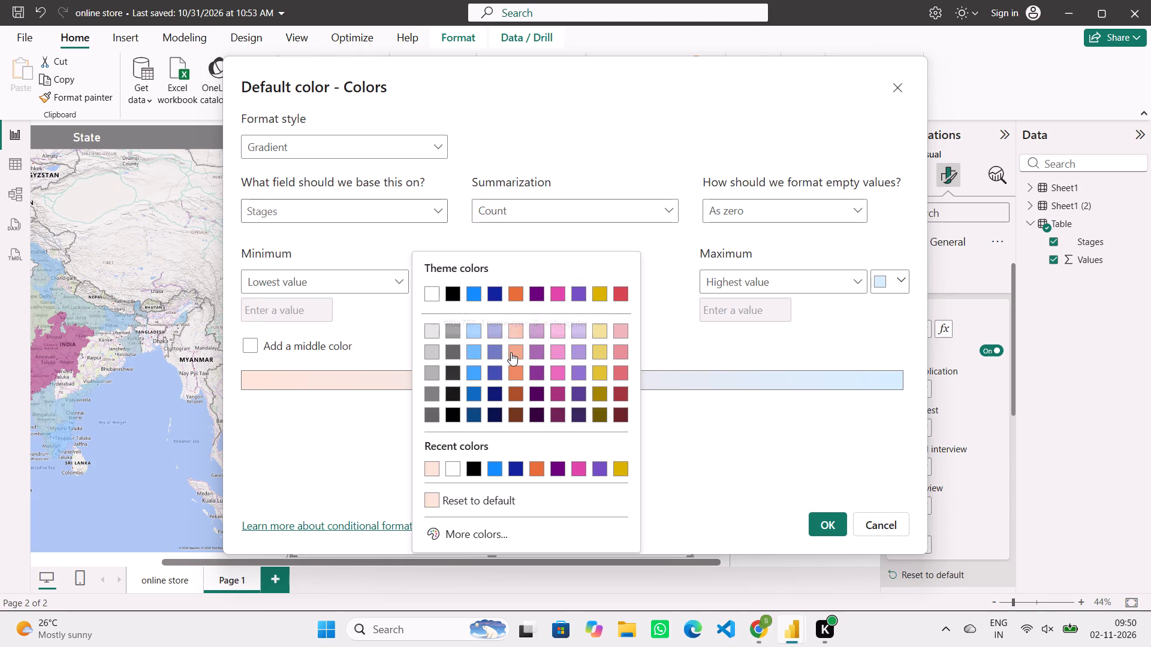
click(517, 372)
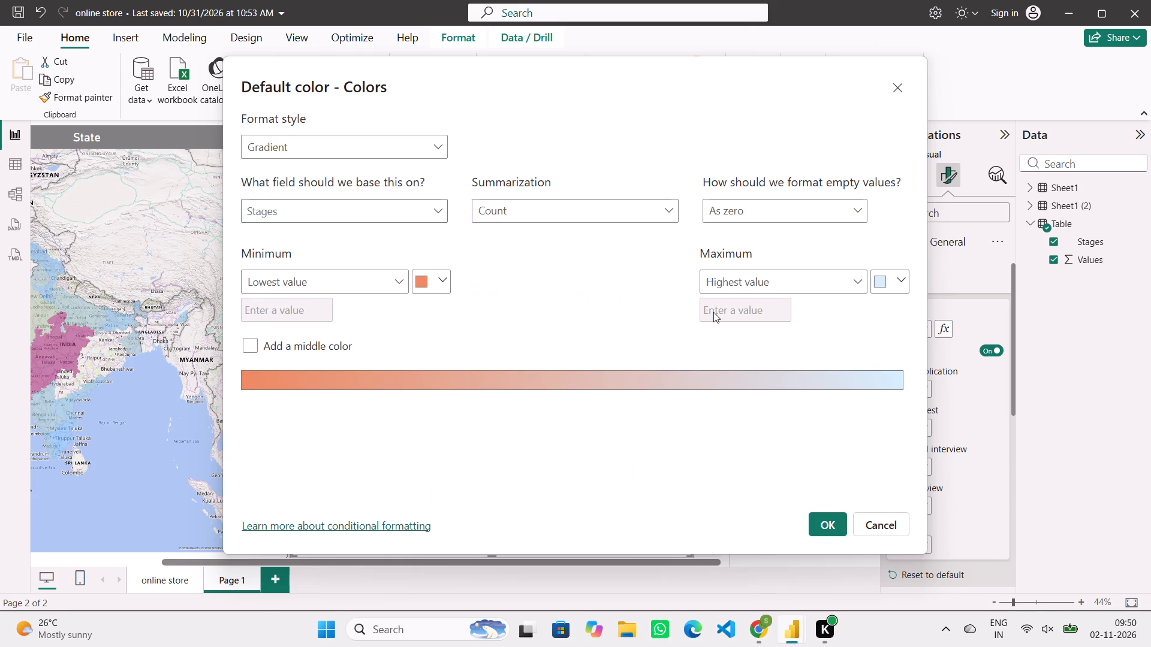
click(858, 282)
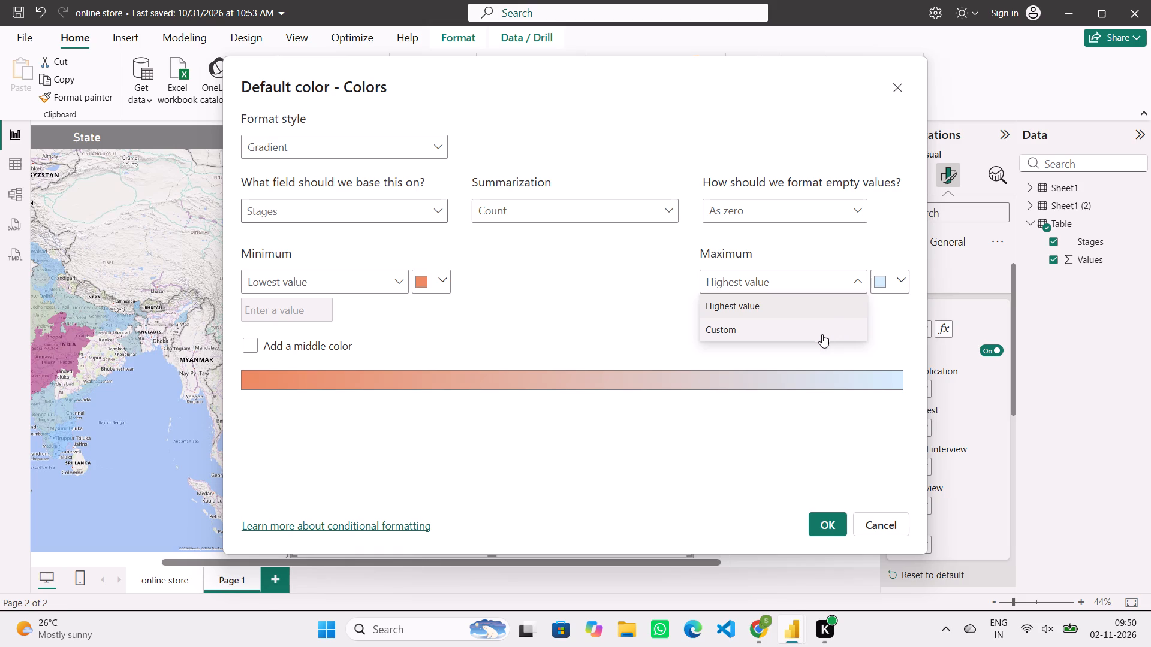
click(901, 280)
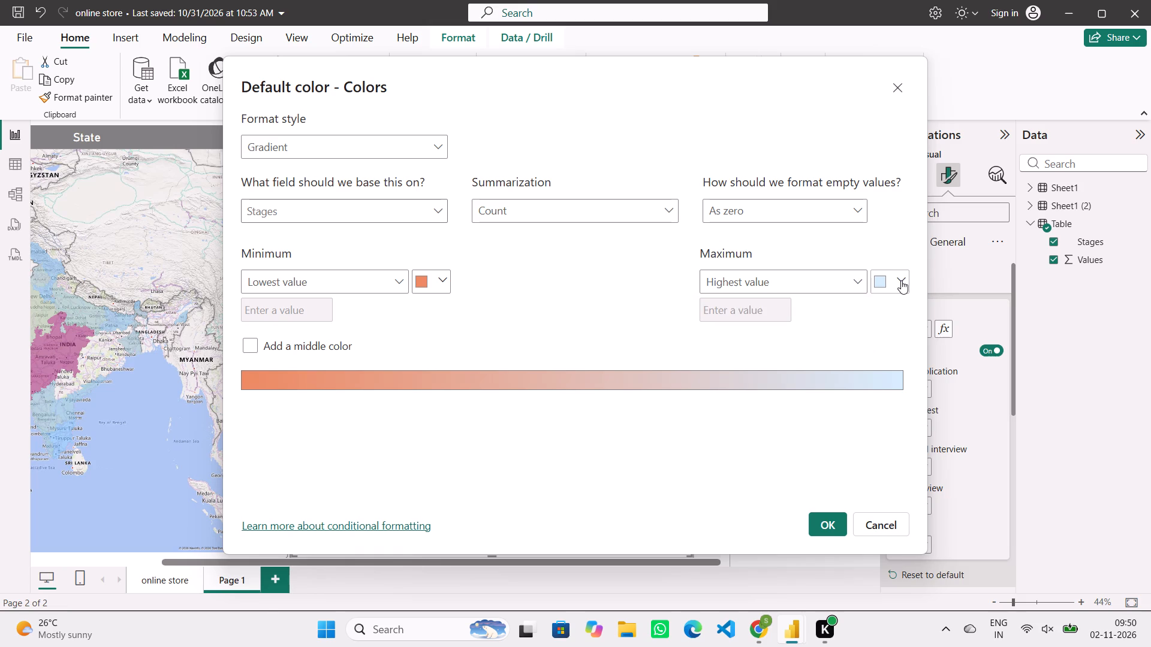
click(899, 277)
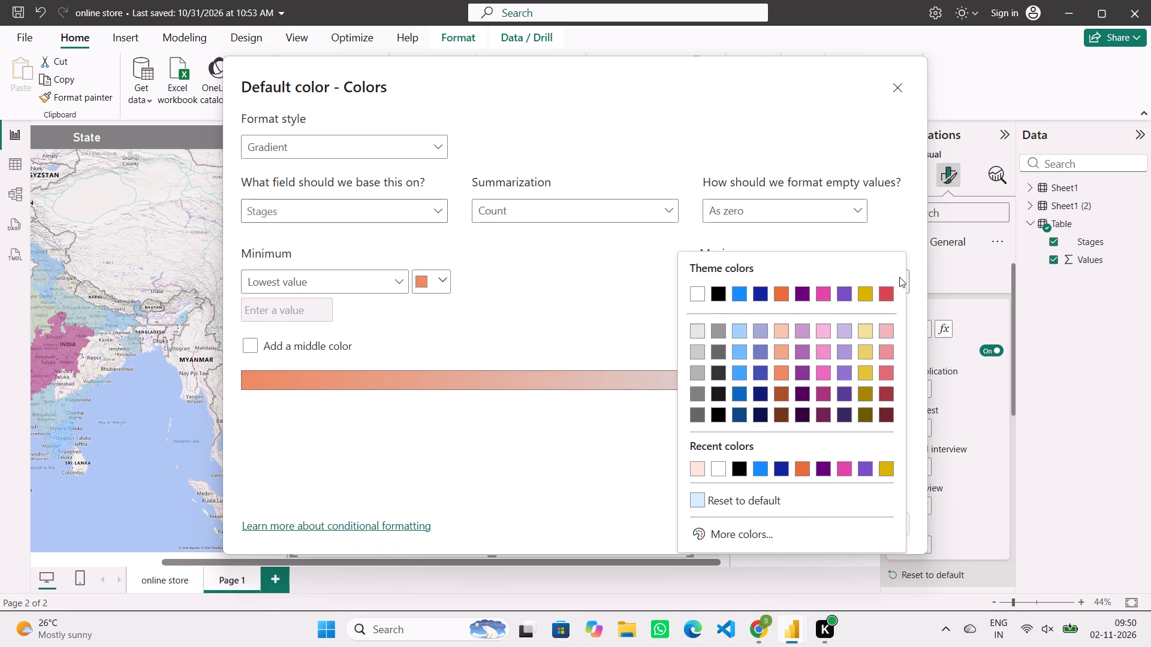
click(870, 370)
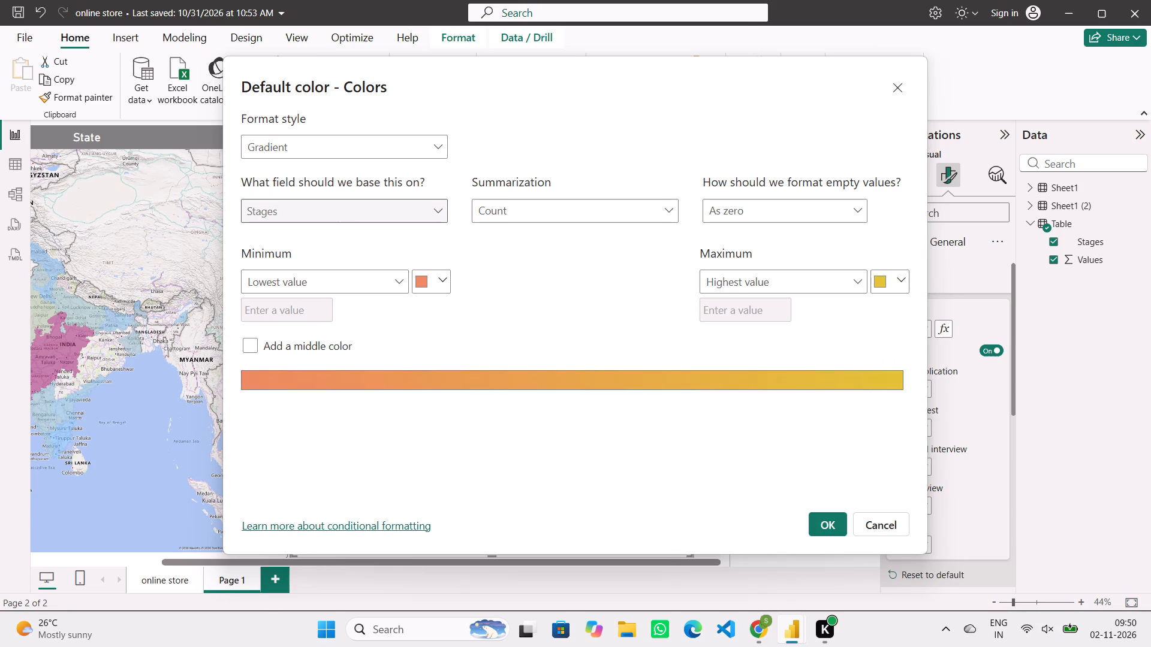
Base the gradient on Sum of Values, add a purple middle color, and apply the conditional formatting to the funnel chart.
click(367, 213)
click(346, 289)
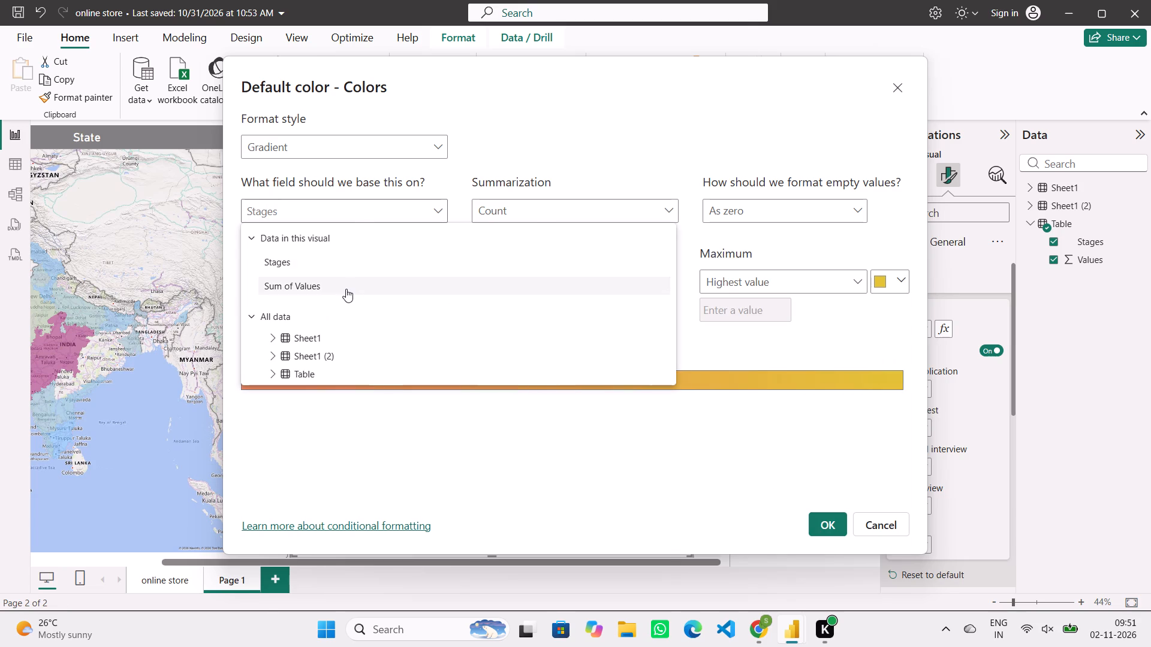
click(247, 346)
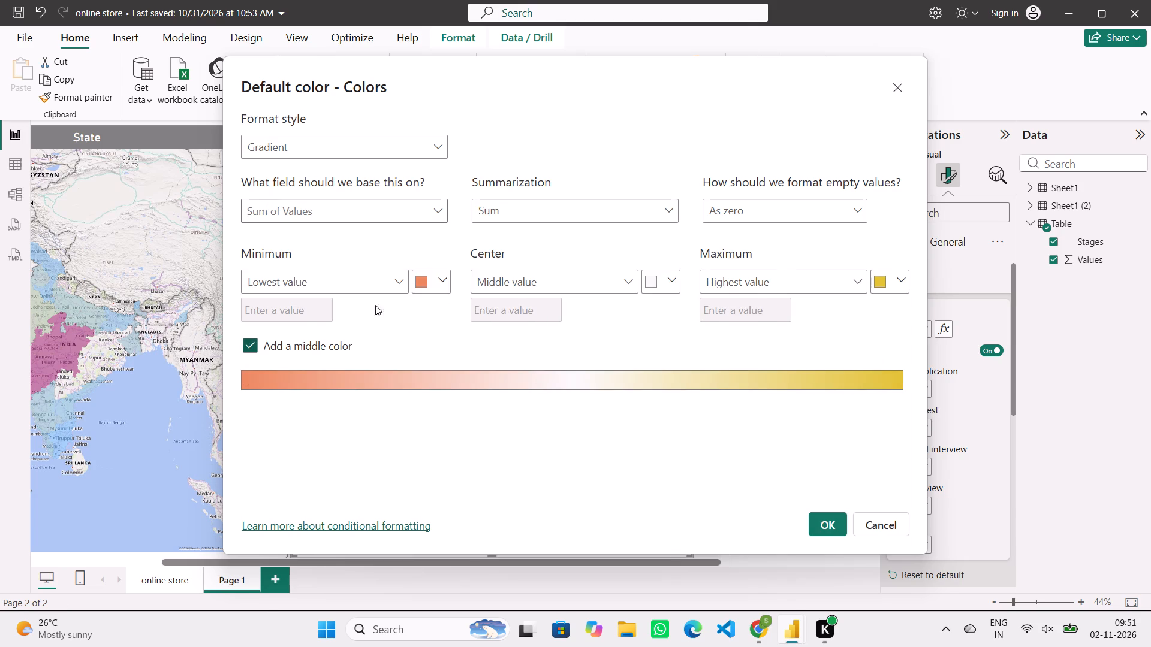
click(671, 279)
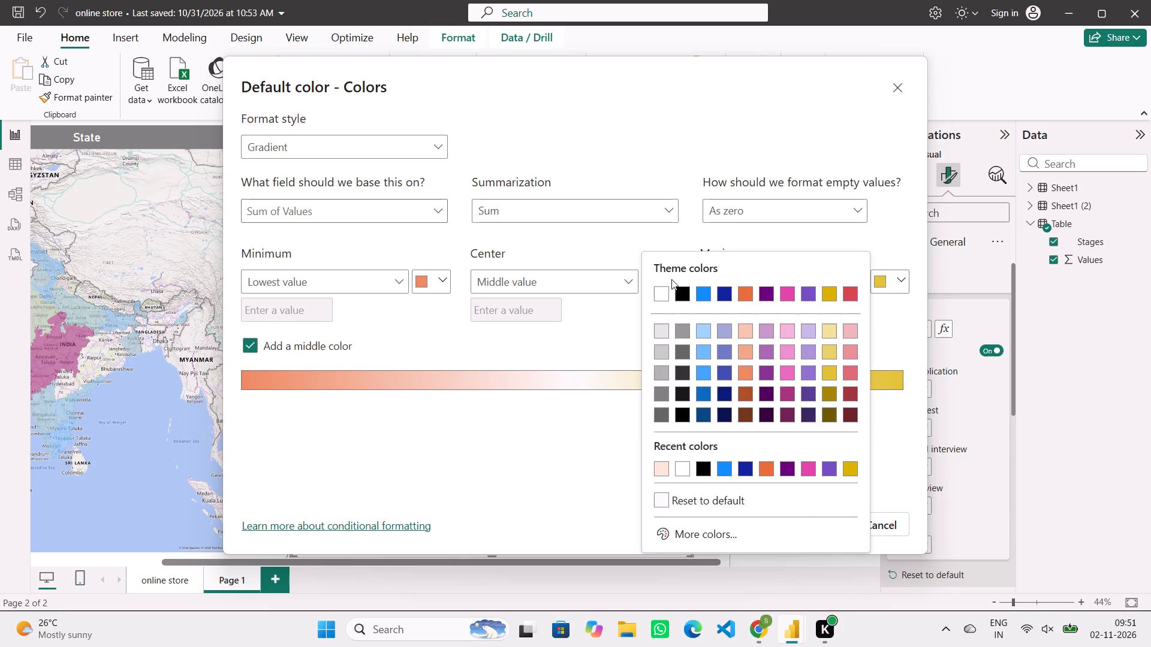
click(764, 355)
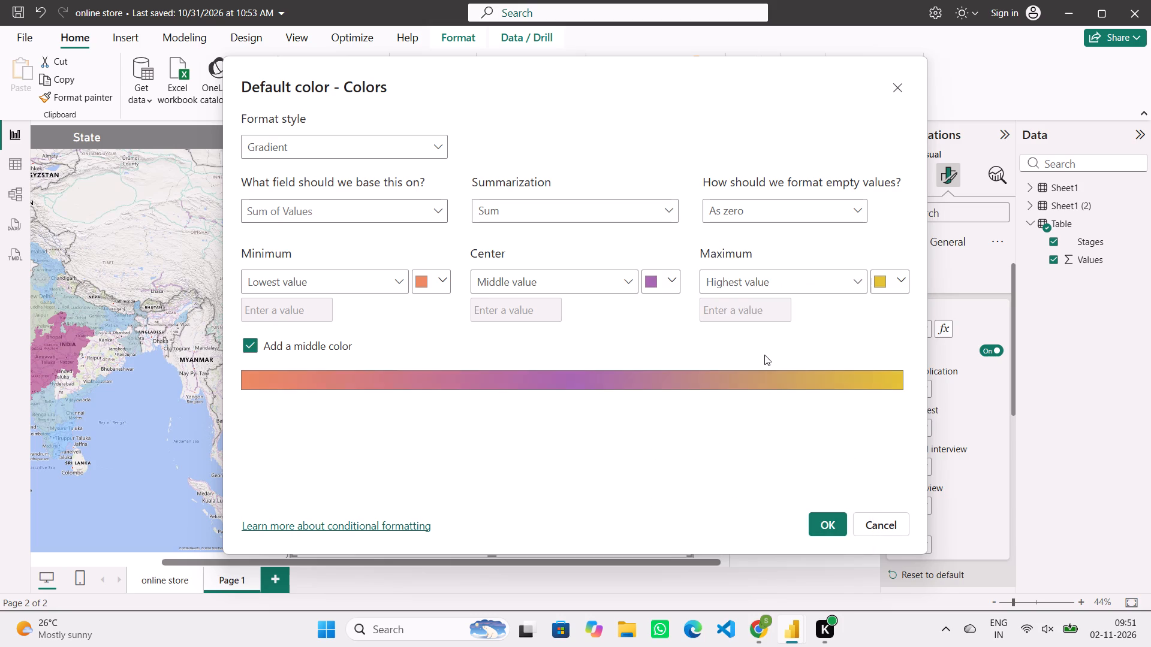
click(813, 527)
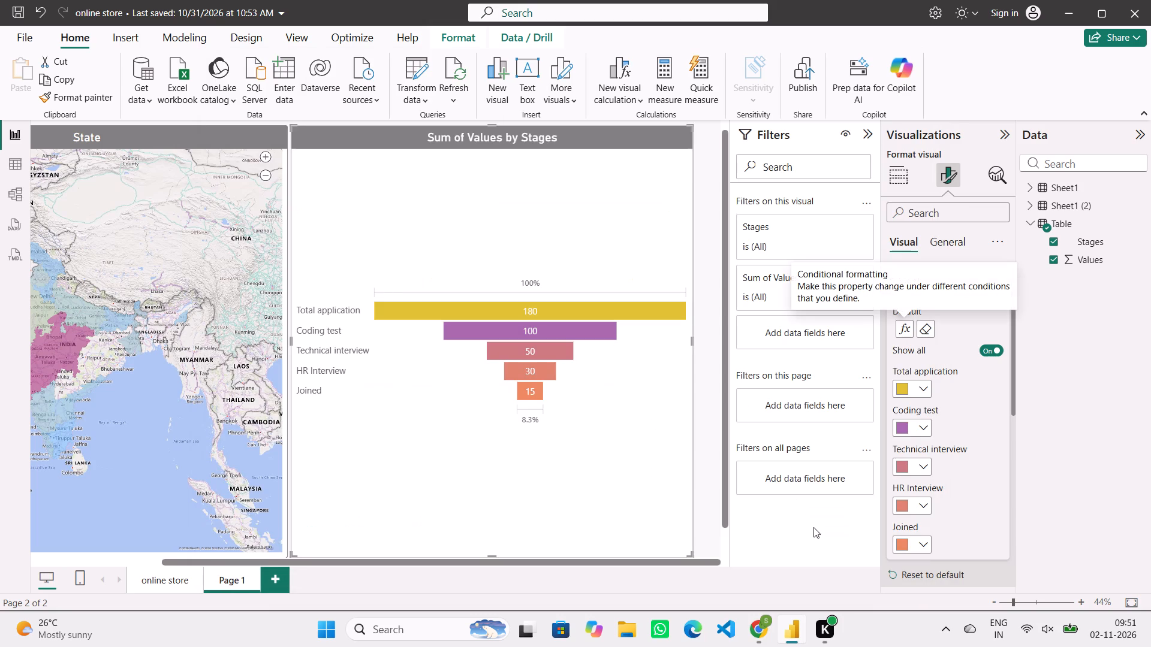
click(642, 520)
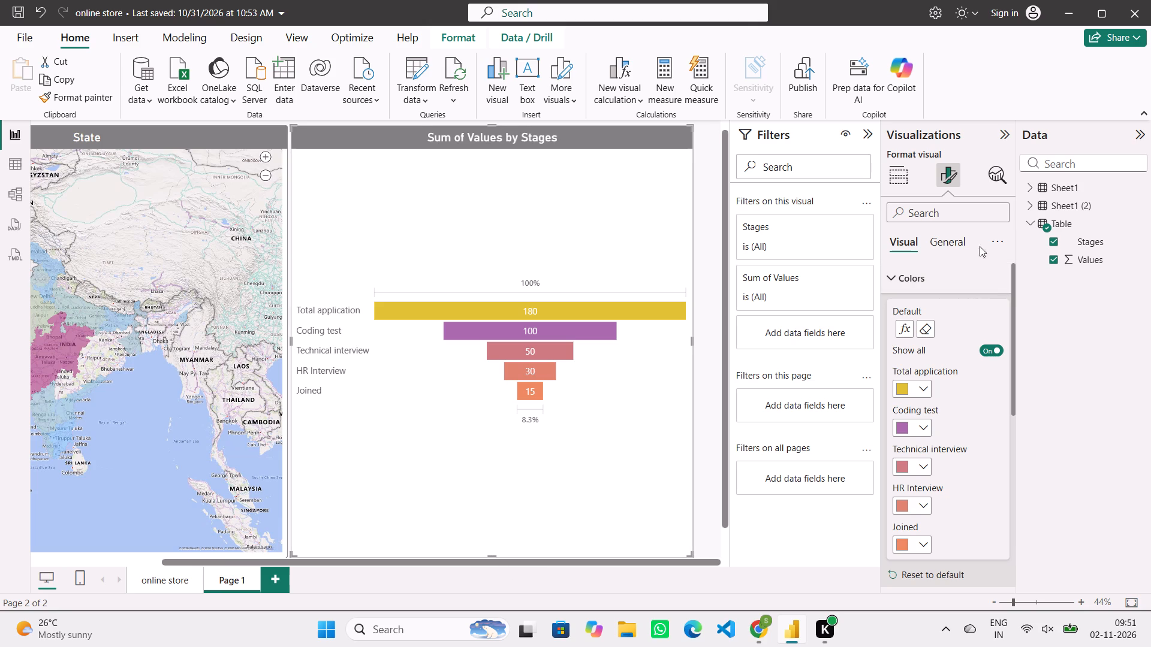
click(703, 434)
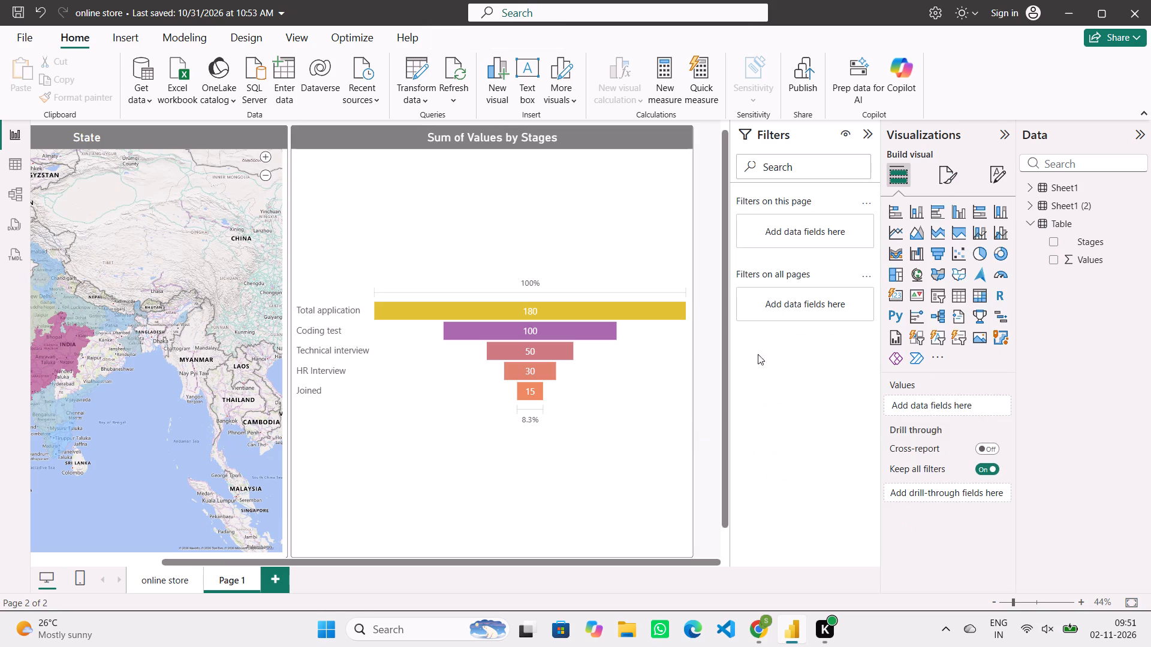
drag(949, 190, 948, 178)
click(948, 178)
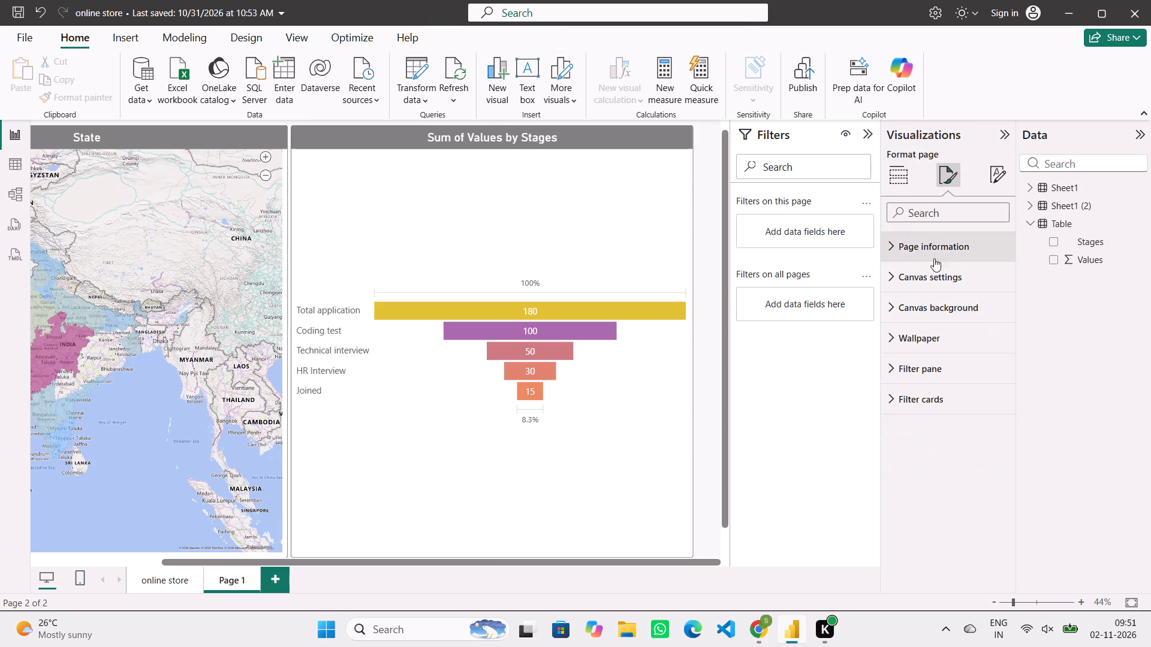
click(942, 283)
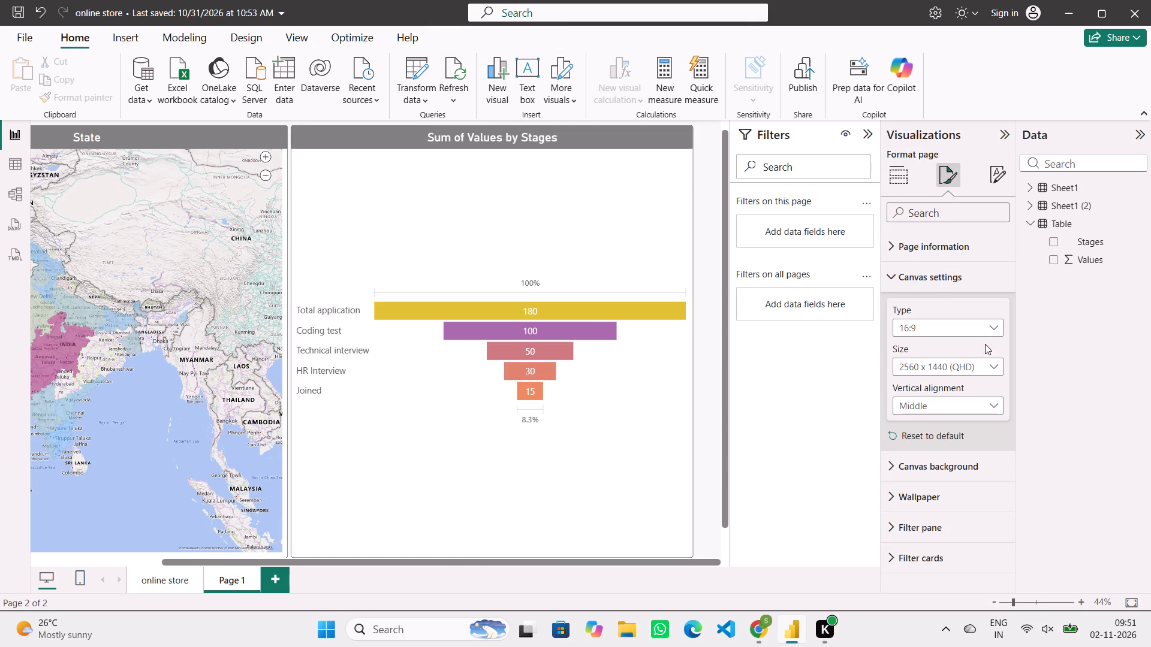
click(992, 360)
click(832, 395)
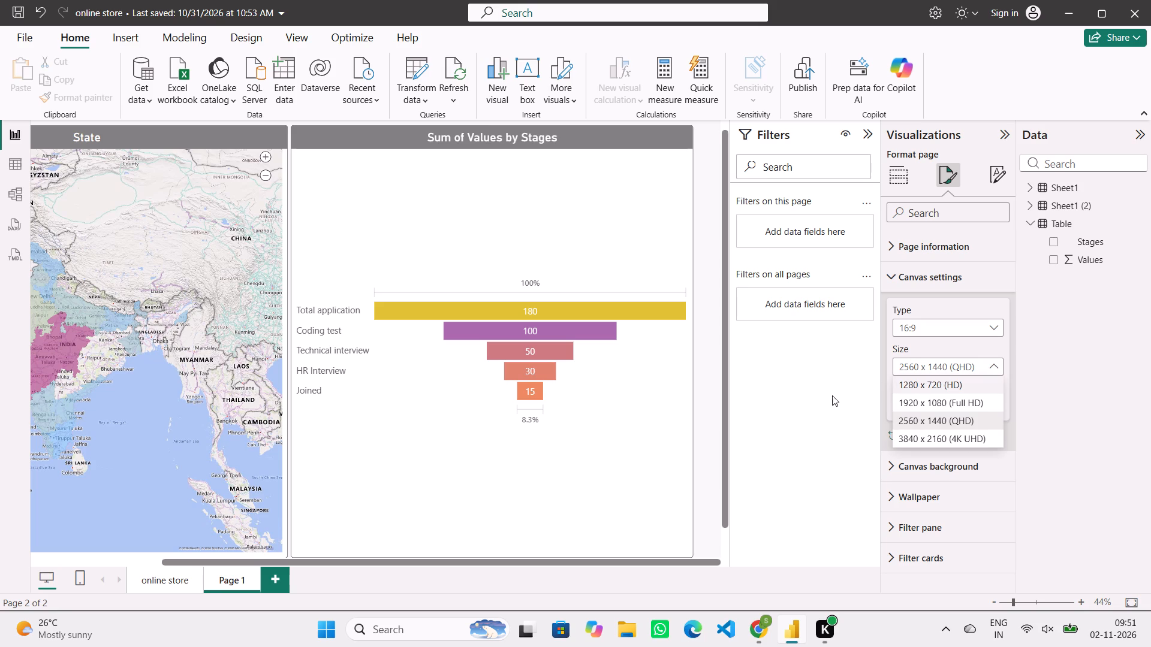
Shrink the funnel chart to about 60% of its height and two-thirds of its width, keeping its corner beside the State map.
click(627, 515)
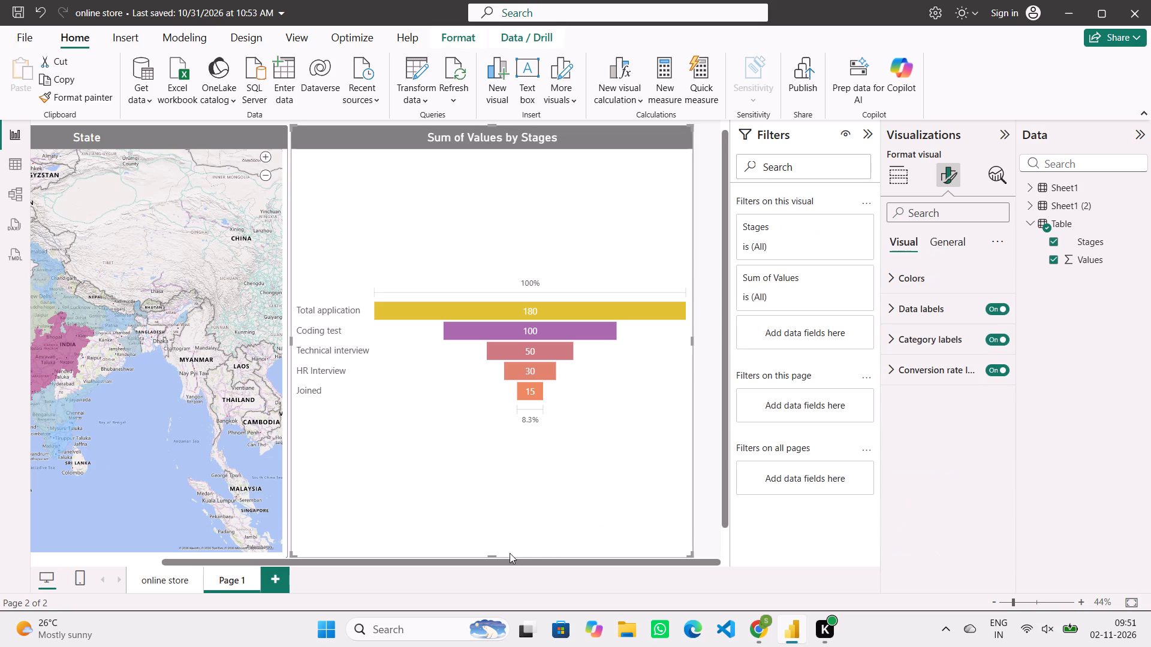
click(493, 558)
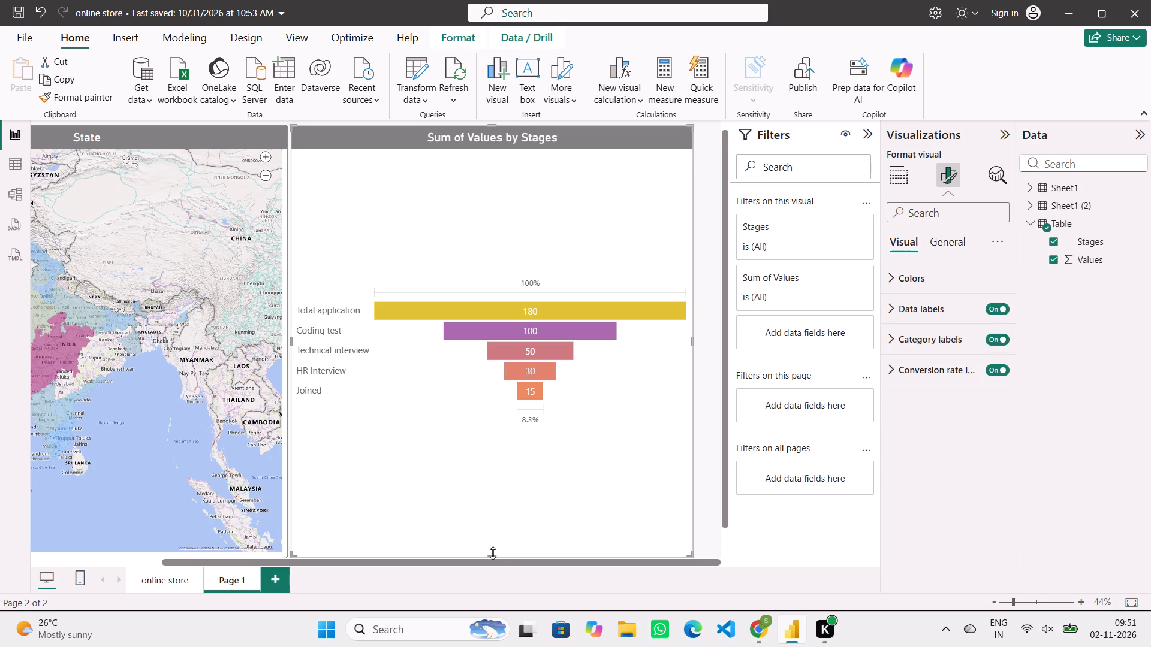
drag(492, 556, 513, 383)
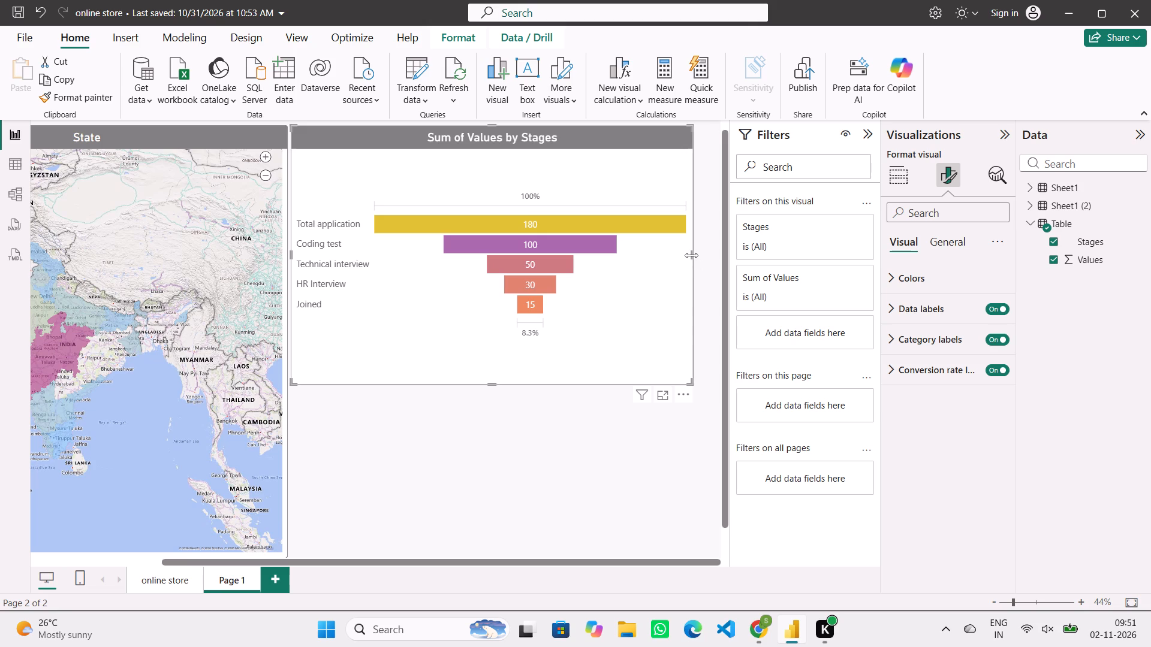
drag(691, 255, 561, 250)
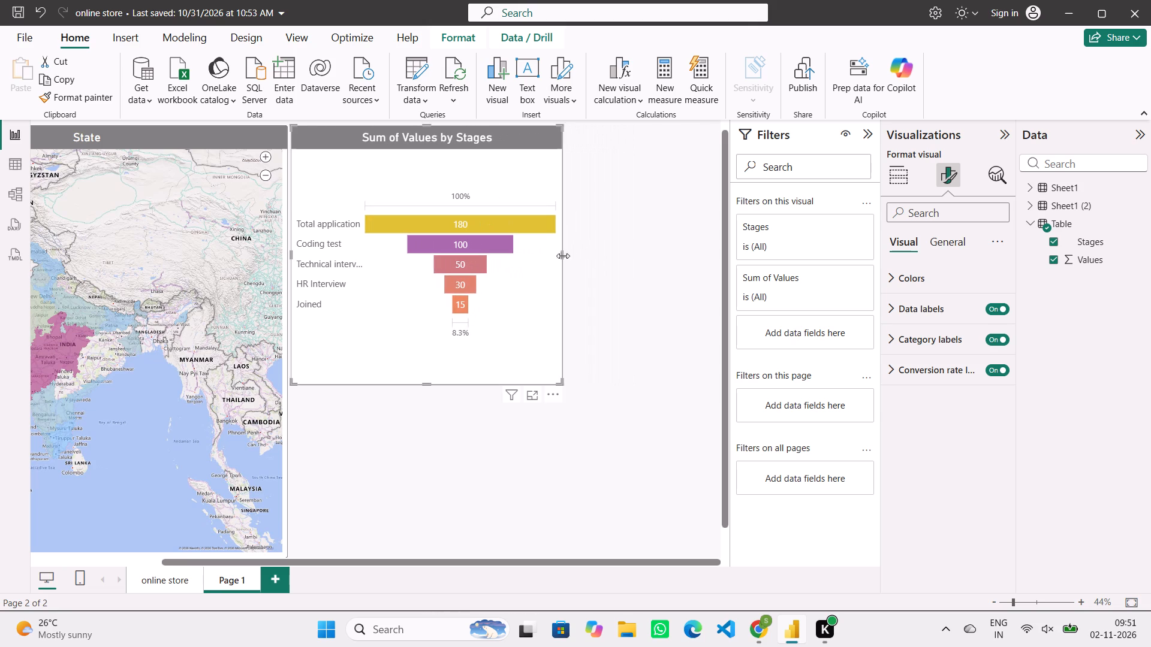
scroll(631, 391, left, 2)
Set the canvas background transparency of Page 1 to 0%.
click(677, 359)
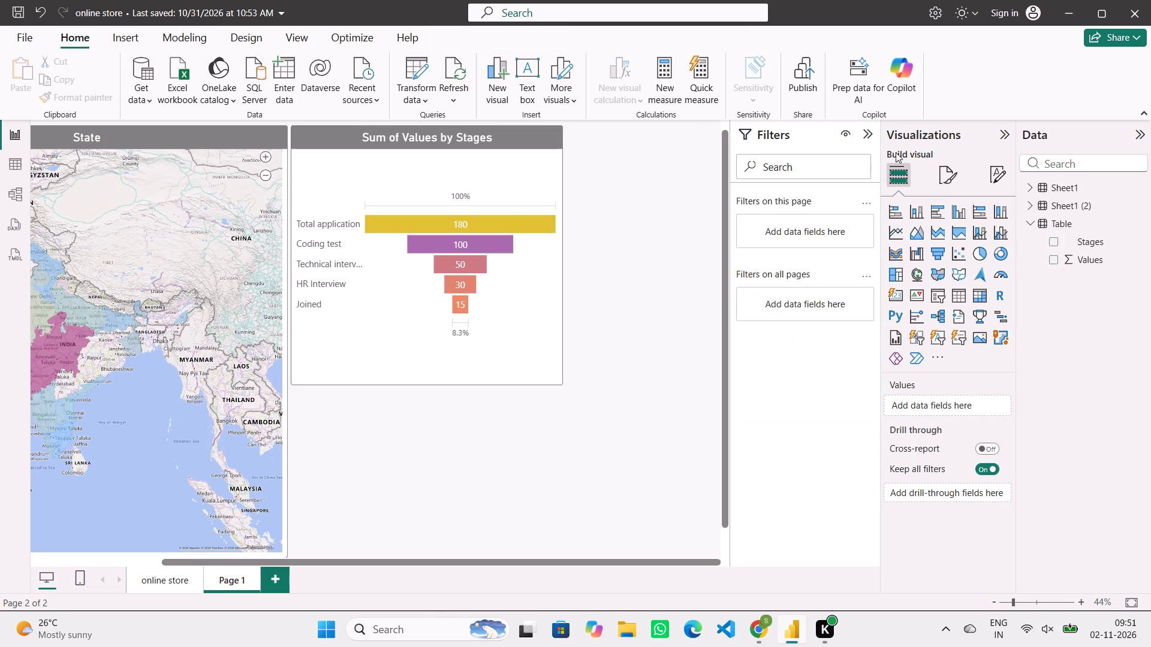
click(947, 168)
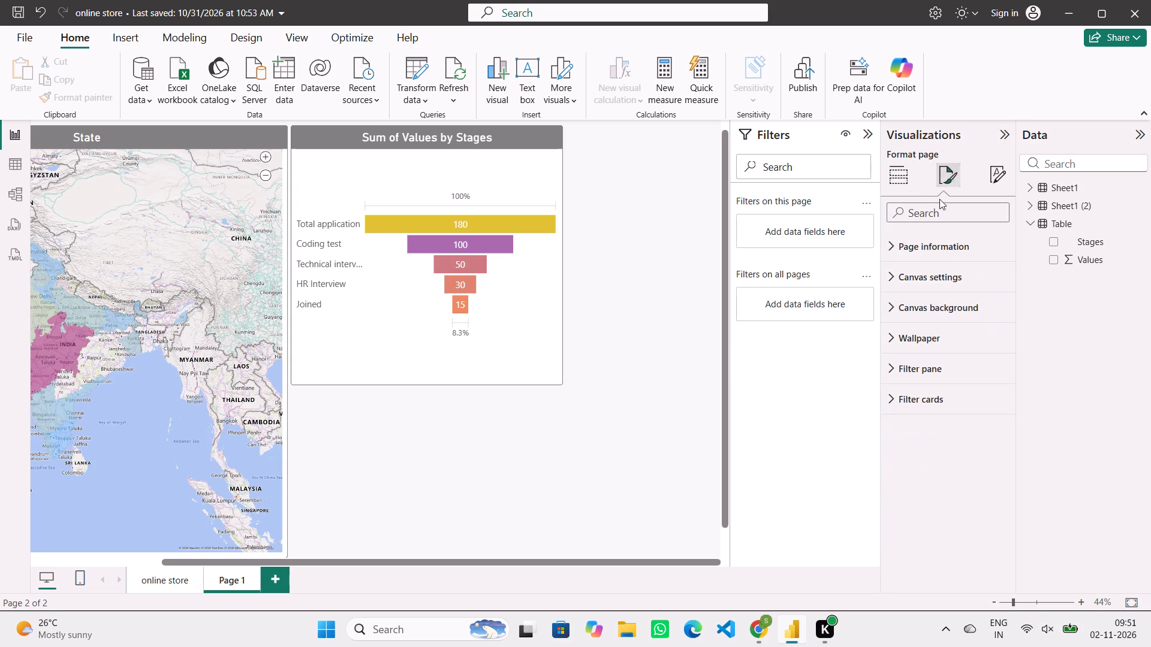
click(952, 303)
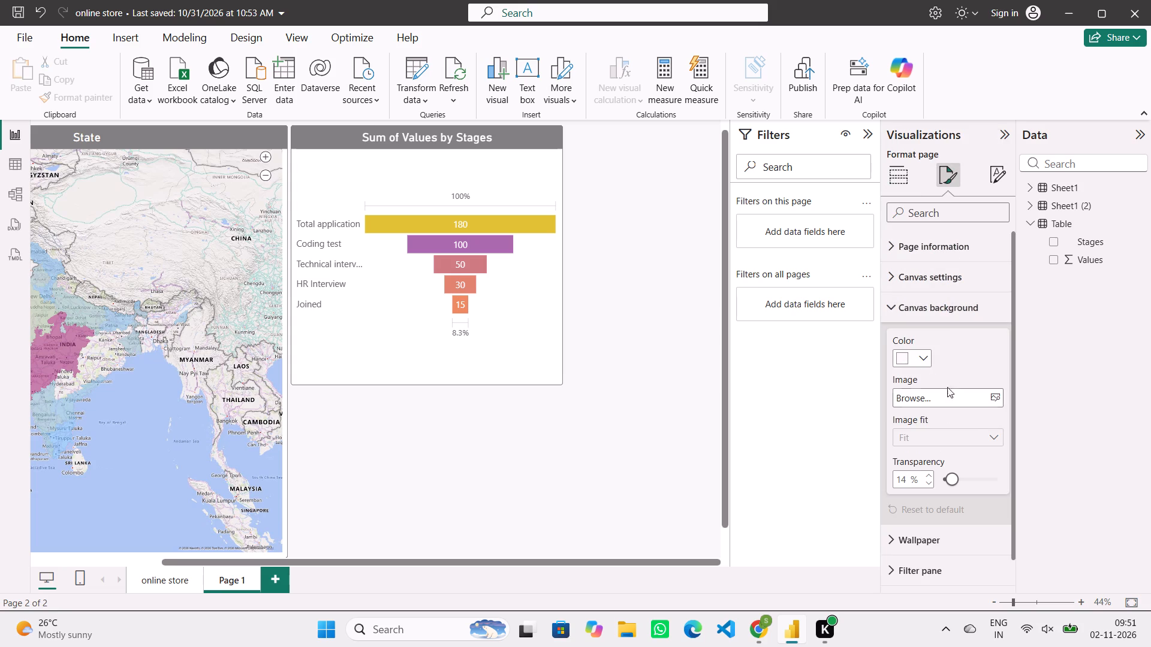
click(921, 358)
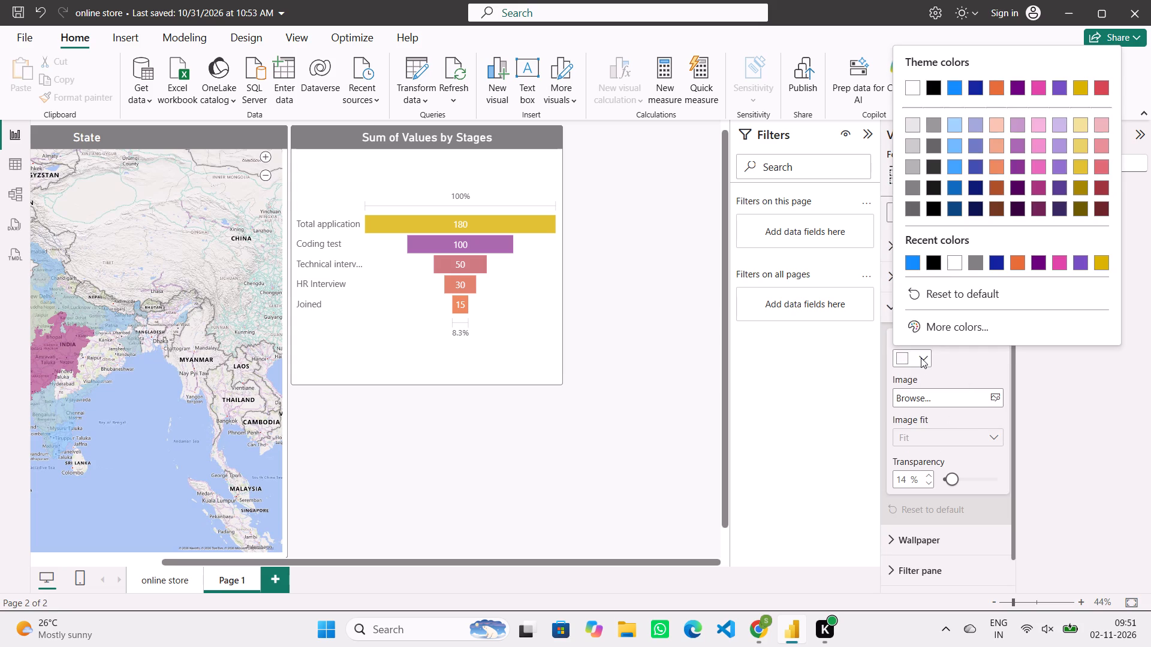
drag(953, 477, 907, 477)
drag(954, 479, 927, 482)
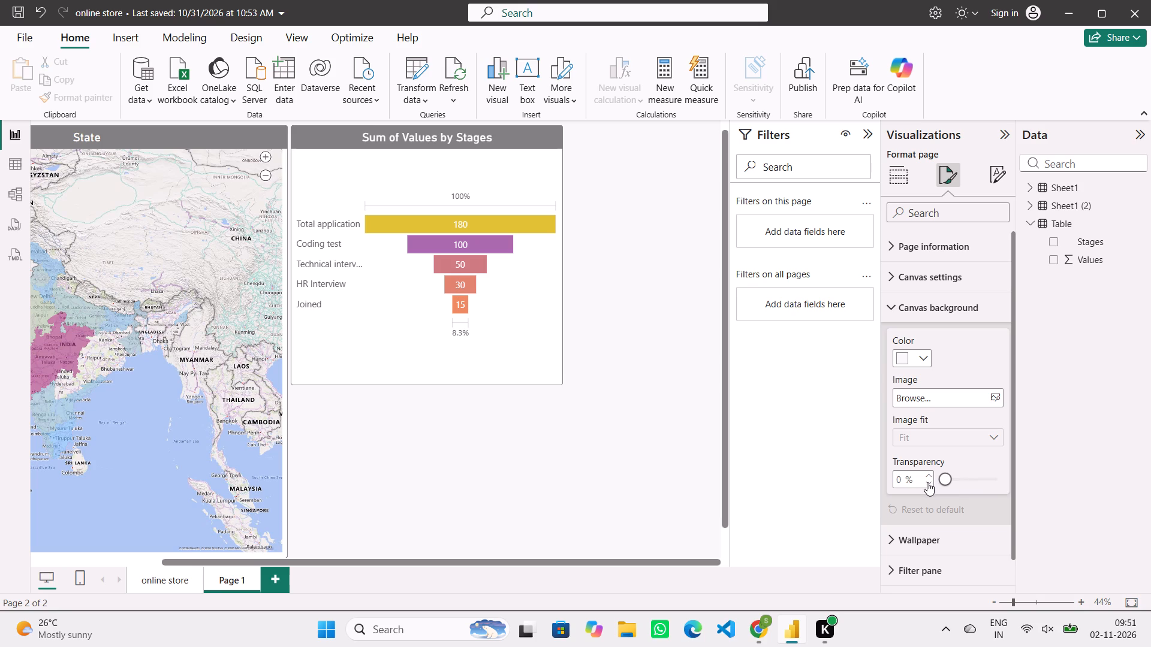
drag(927, 482, 927, 482)
click(698, 437)
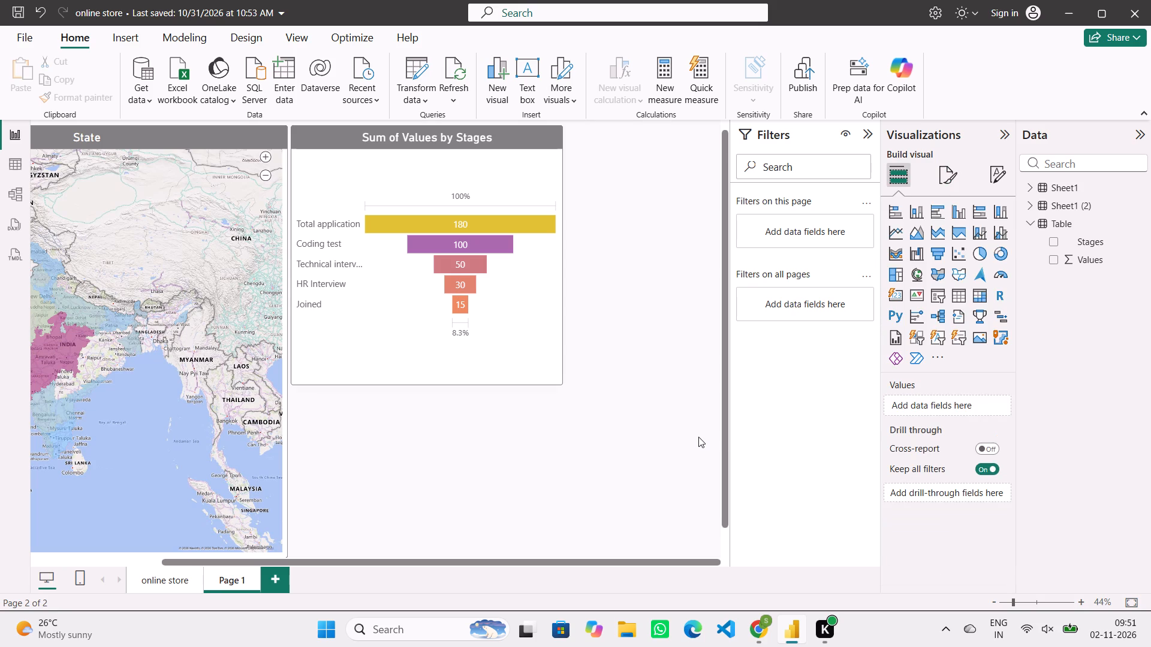
Shorten the funnel chart on Page 1 to about three-quarters of its height and widen it slightly.
click(499, 331)
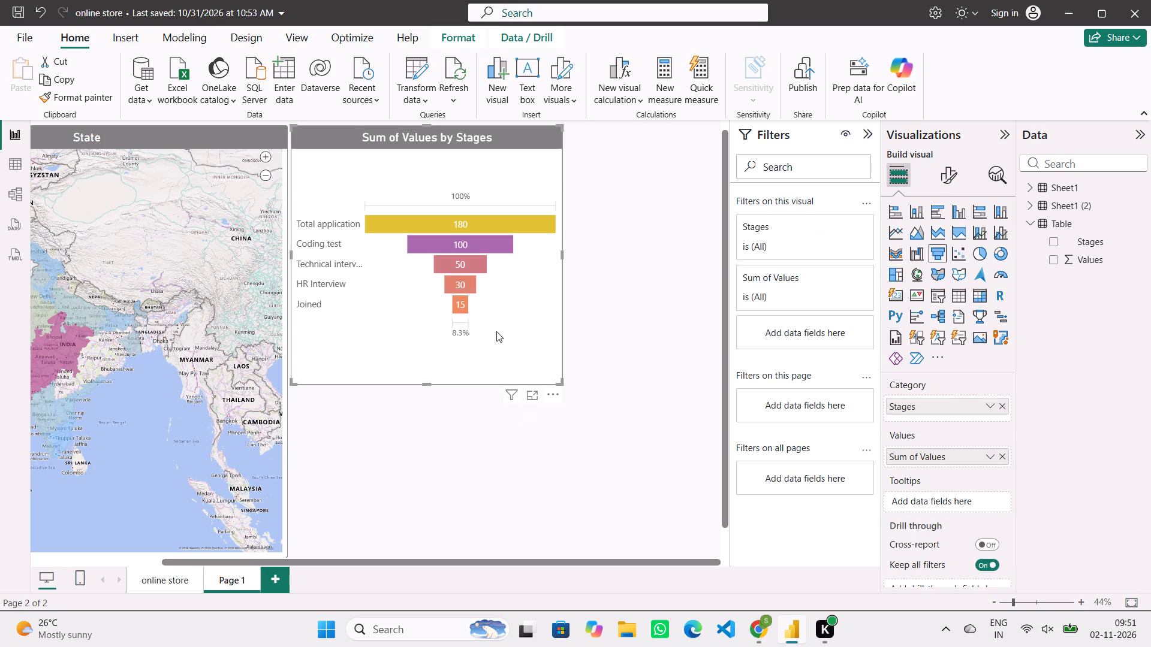
drag(425, 385, 421, 334)
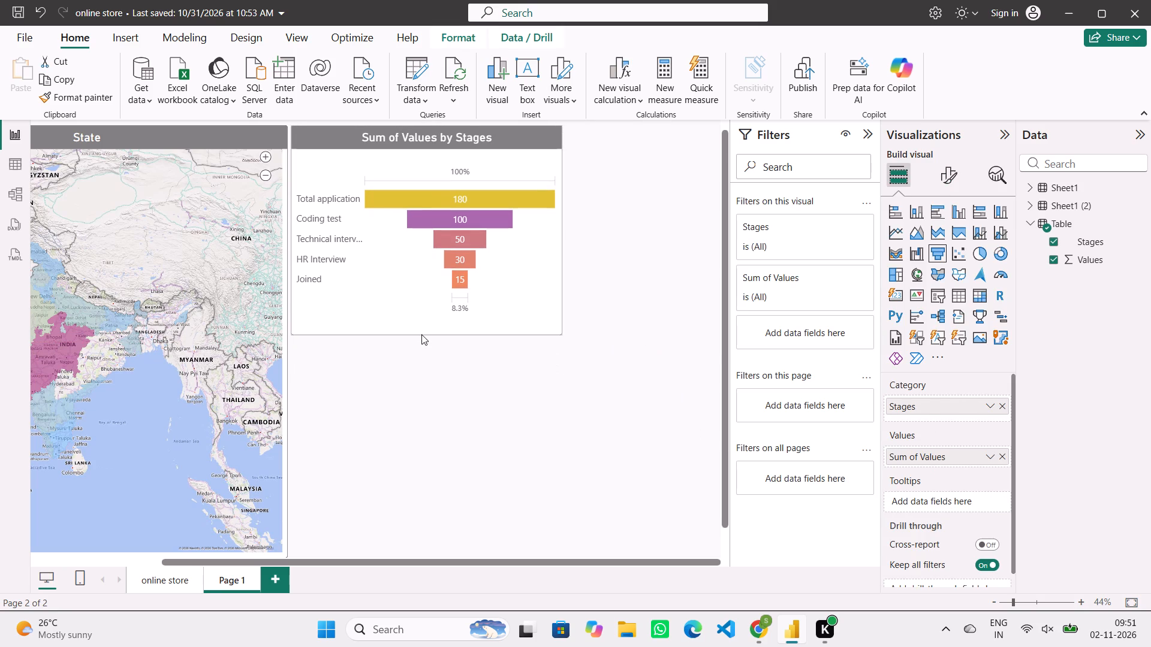
drag(421, 334, 421, 327)
drag(562, 223, 563, 226)
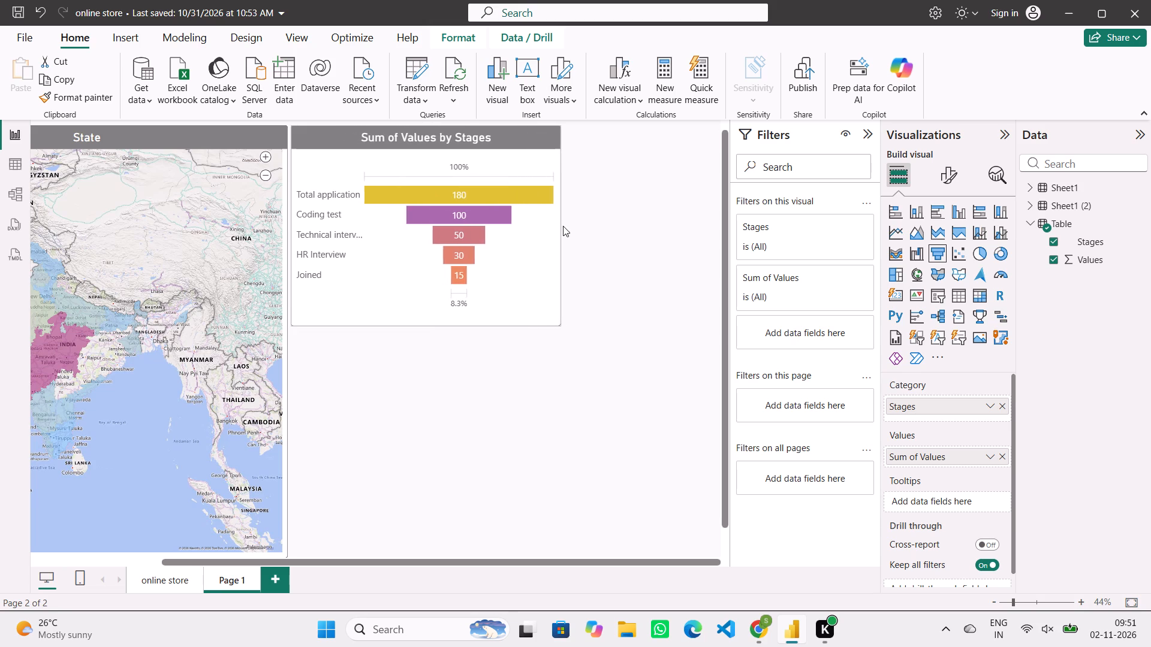
drag(563, 226, 582, 229)
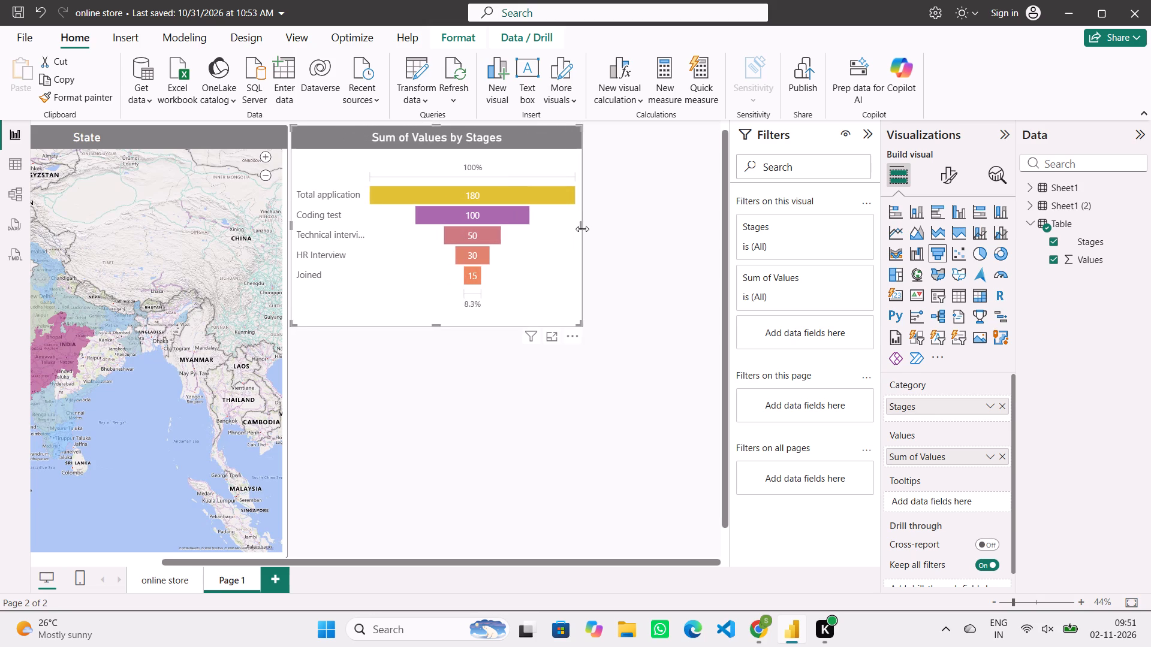
click(472, 429)
Set the canvas background color of Page 1 to White, 0% darker.
scroll(472, 429, right, 7)
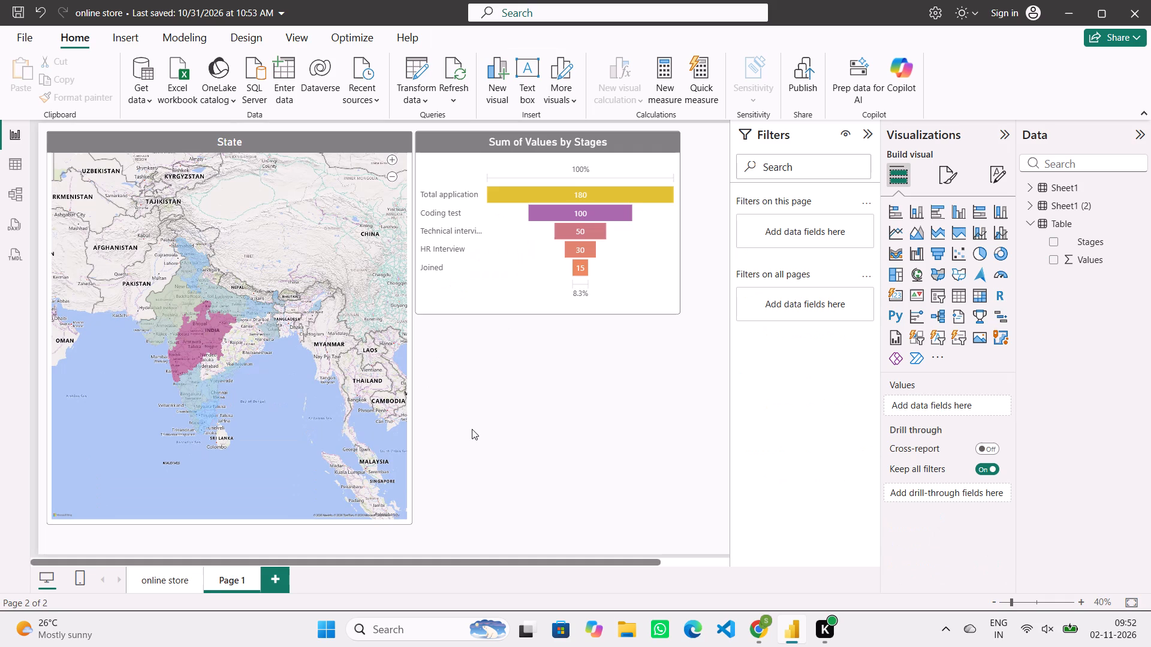
click(942, 171)
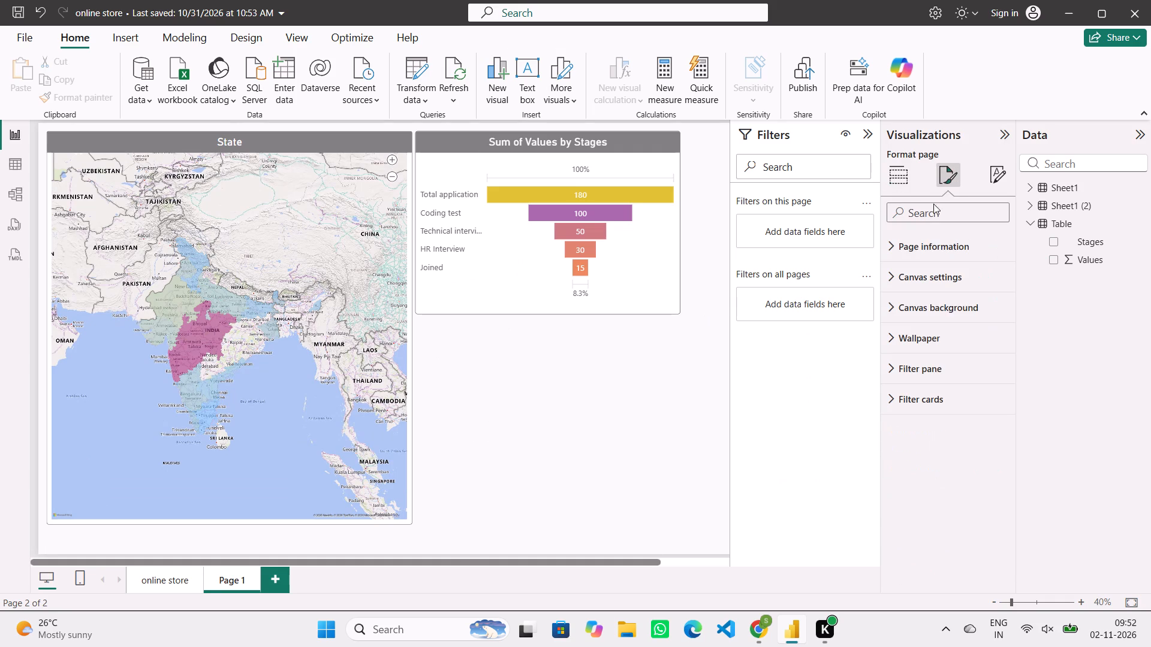
click(949, 307)
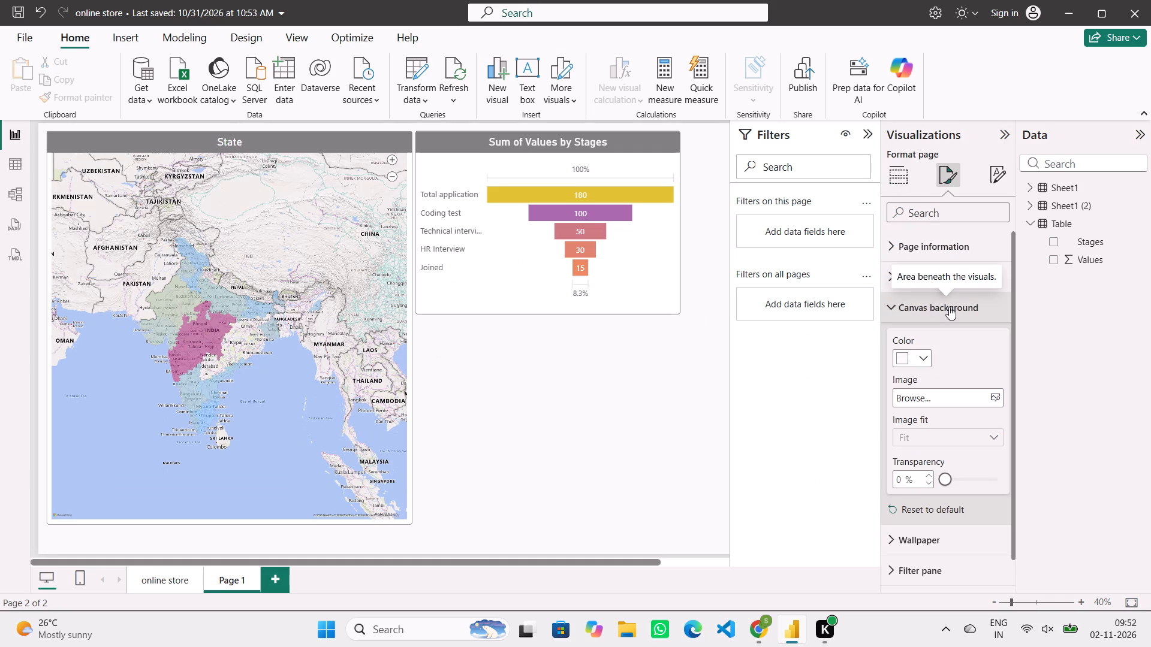
click(921, 356)
click(978, 262)
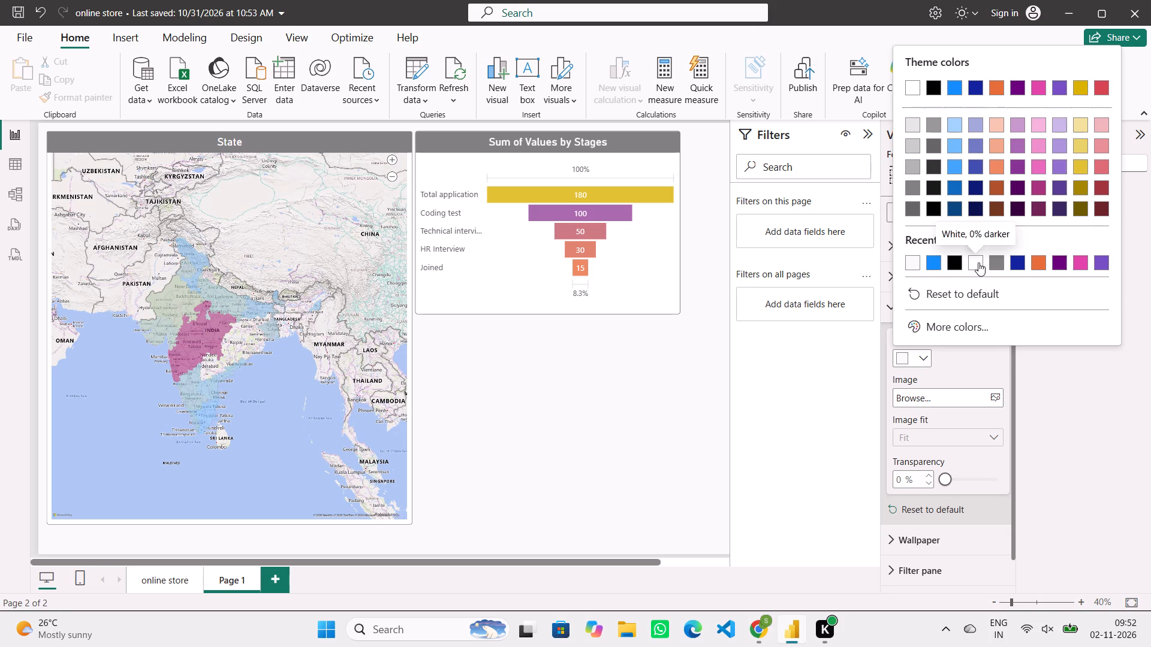
click(646, 365)
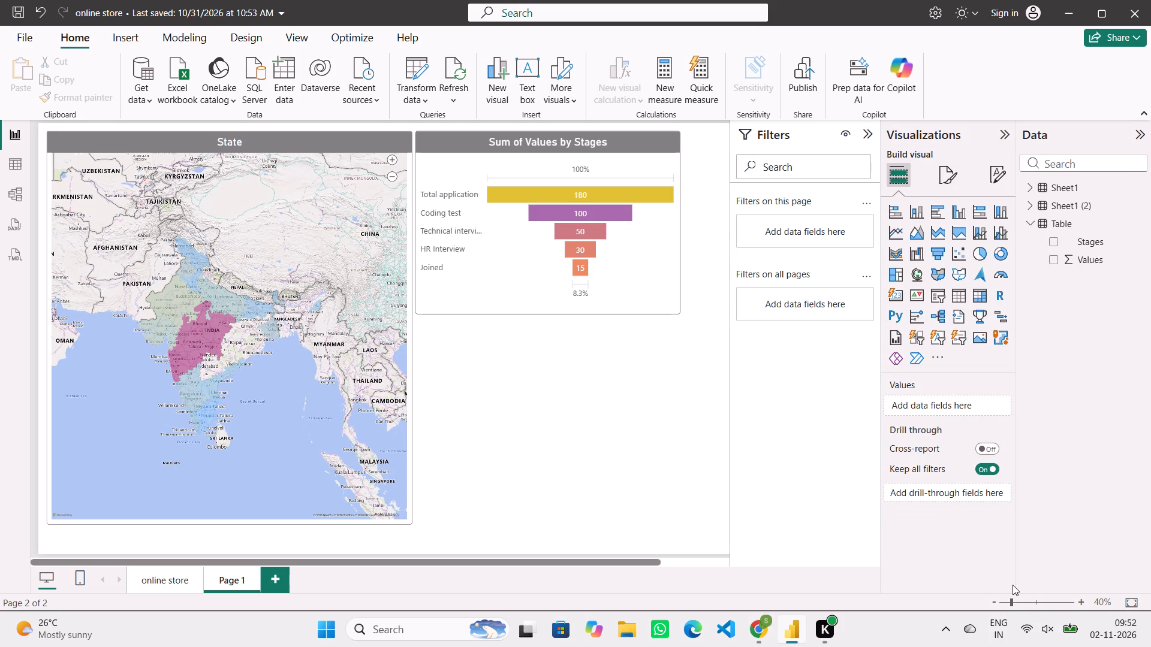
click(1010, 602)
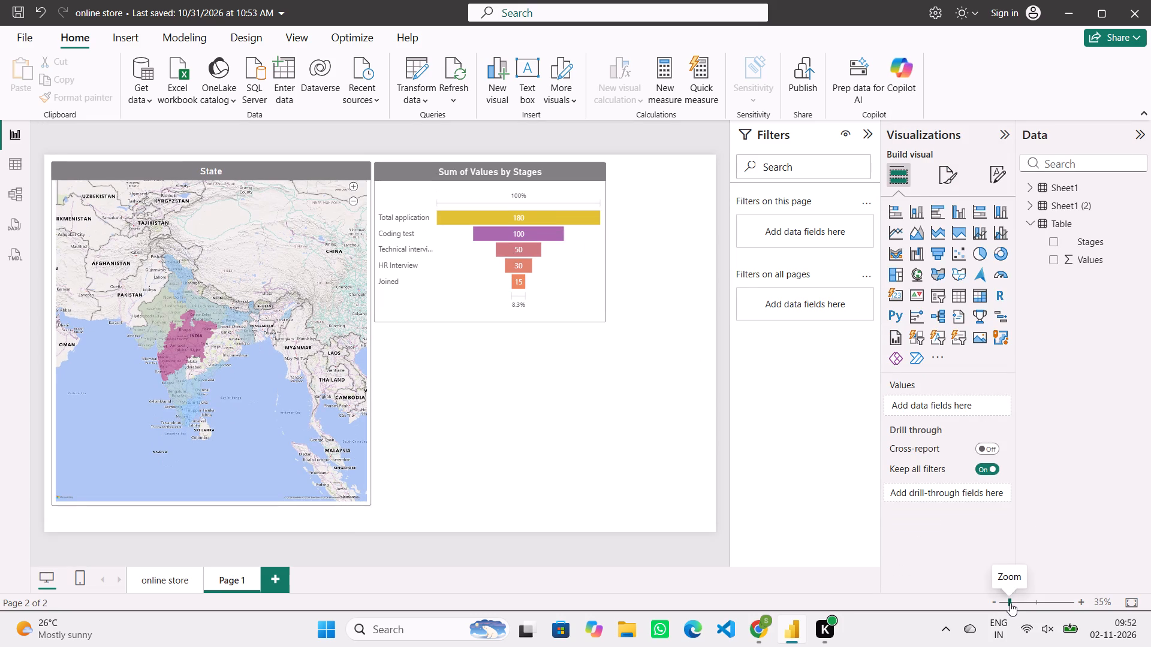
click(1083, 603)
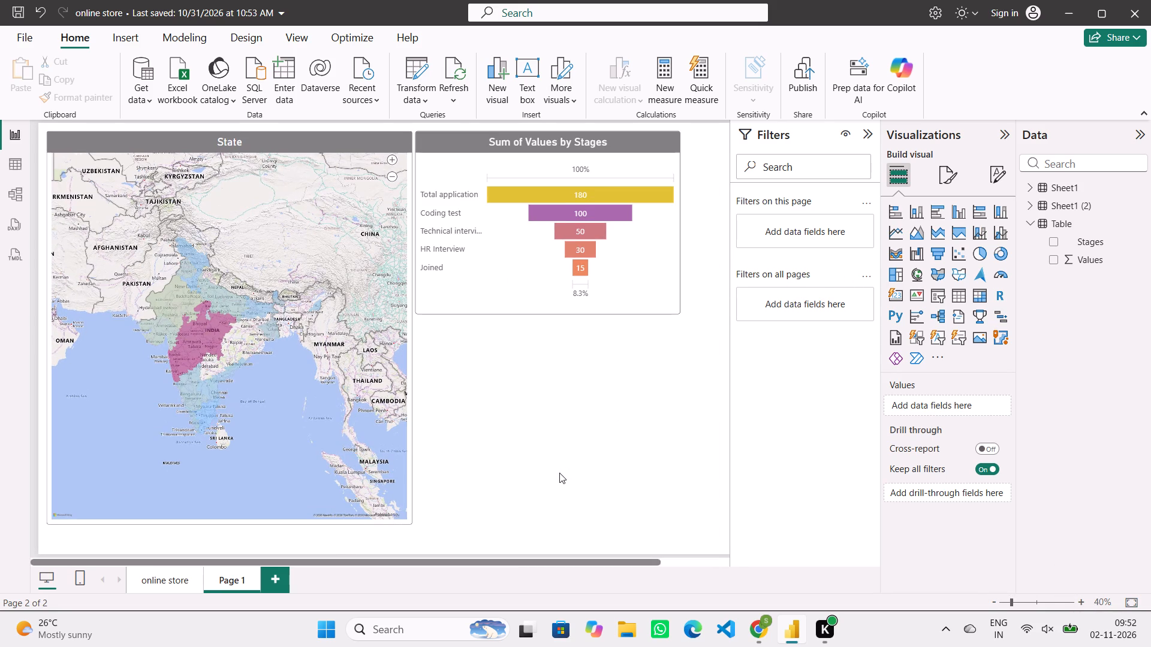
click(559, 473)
Look over the online store page and re-centre its Sum of Profit by Latitude and Longitude map on India.
click(152, 579)
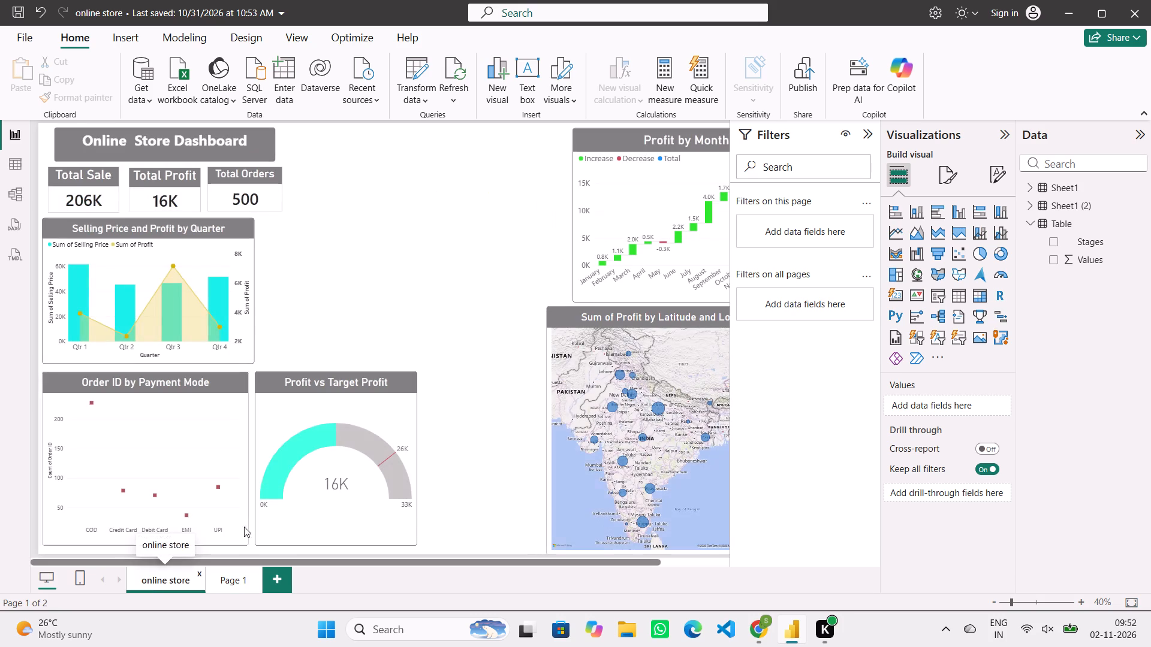
scroll(496, 459, left, 5)
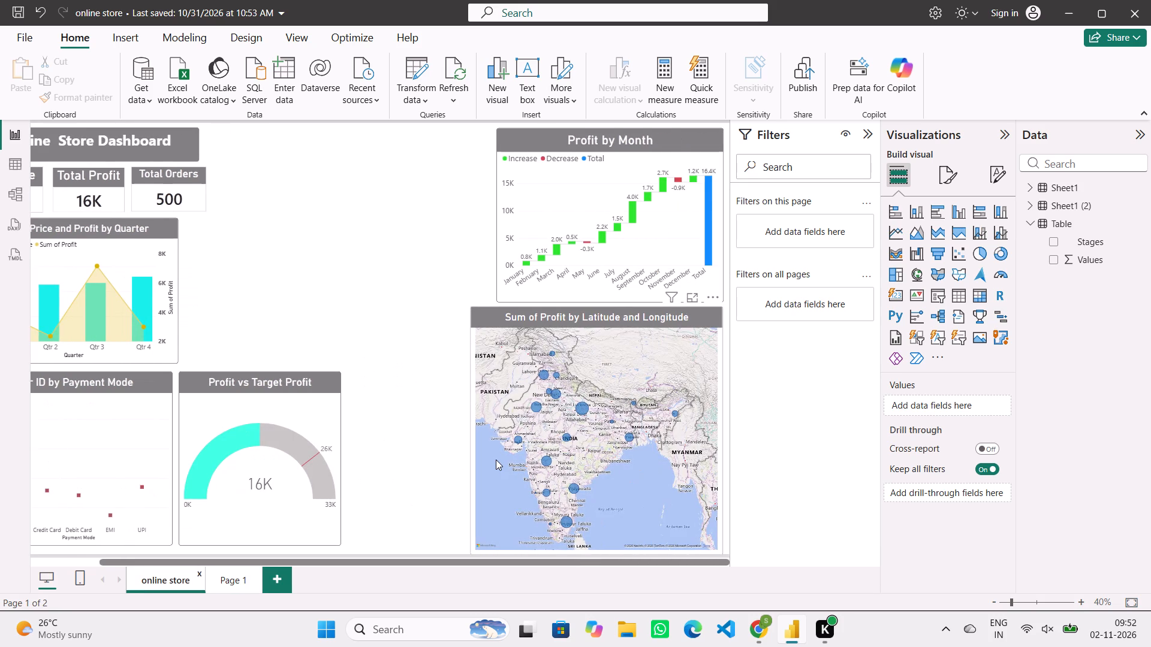
scroll(496, 459, right, 4)
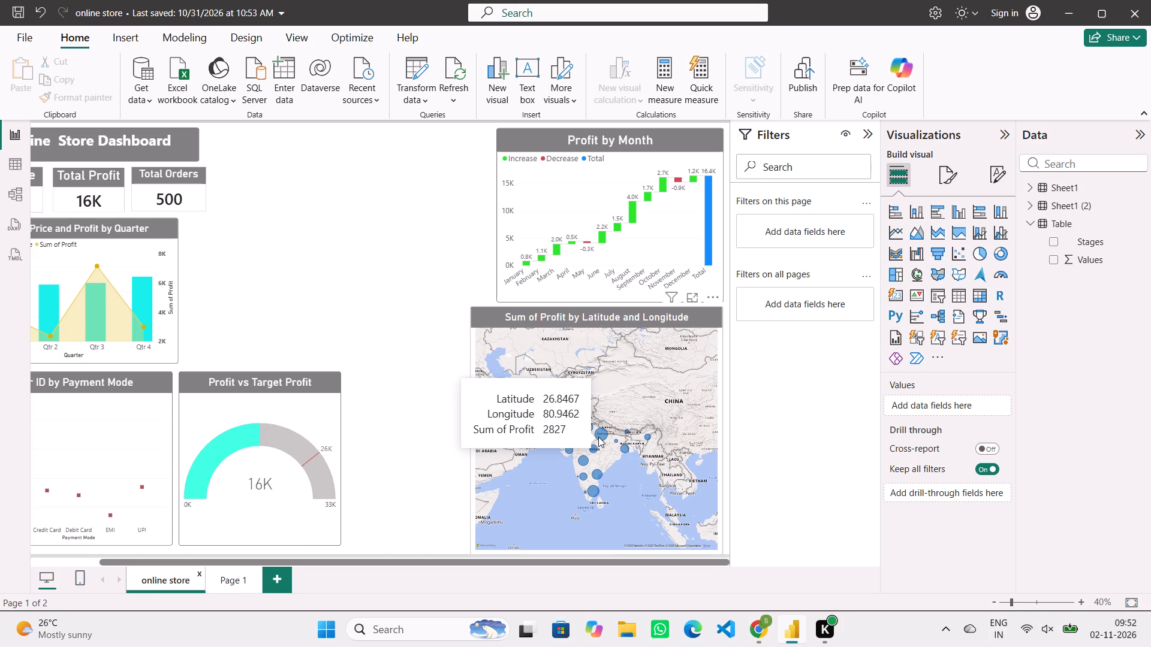
scroll(521, 416, left, 3)
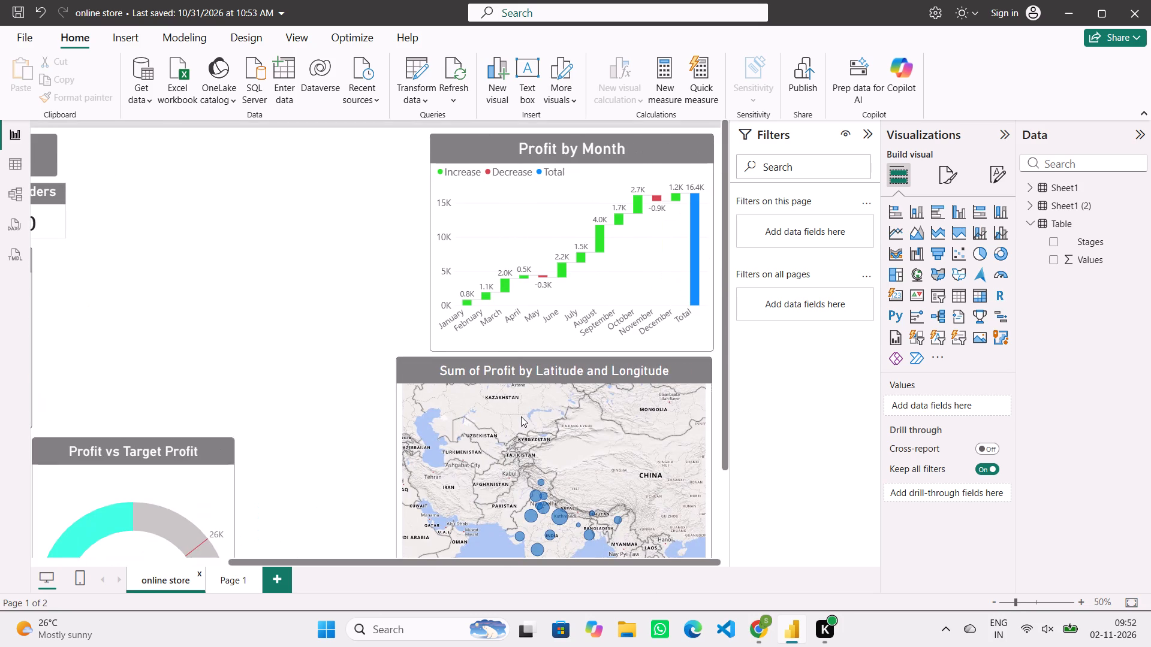
right_click(525, 459)
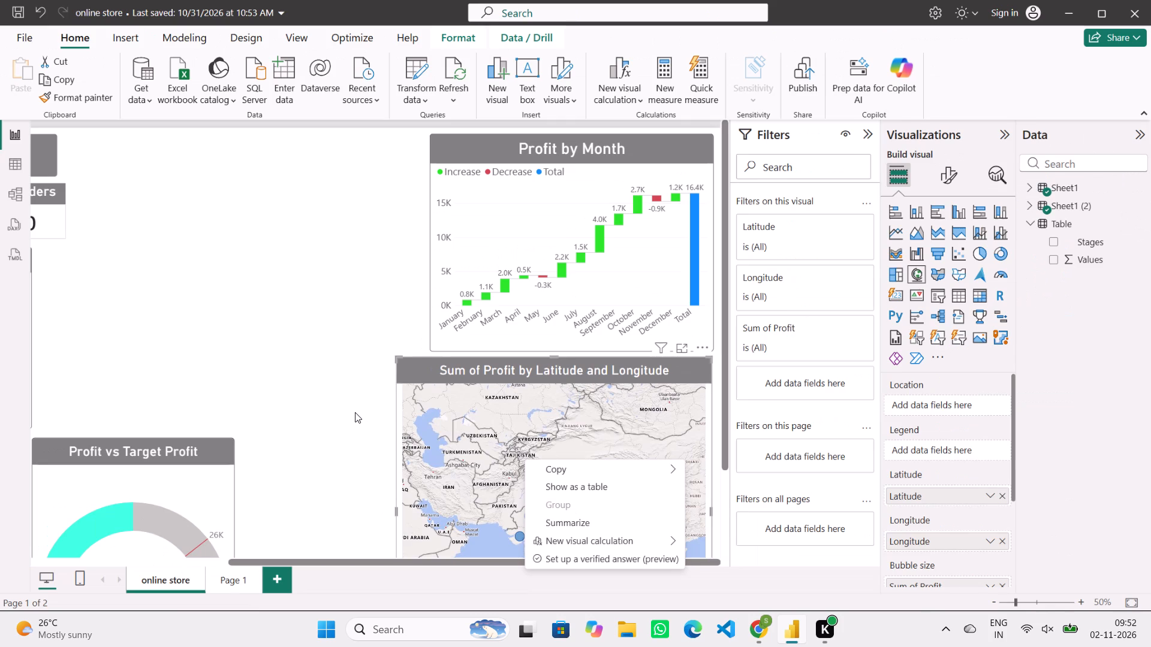
click(490, 439)
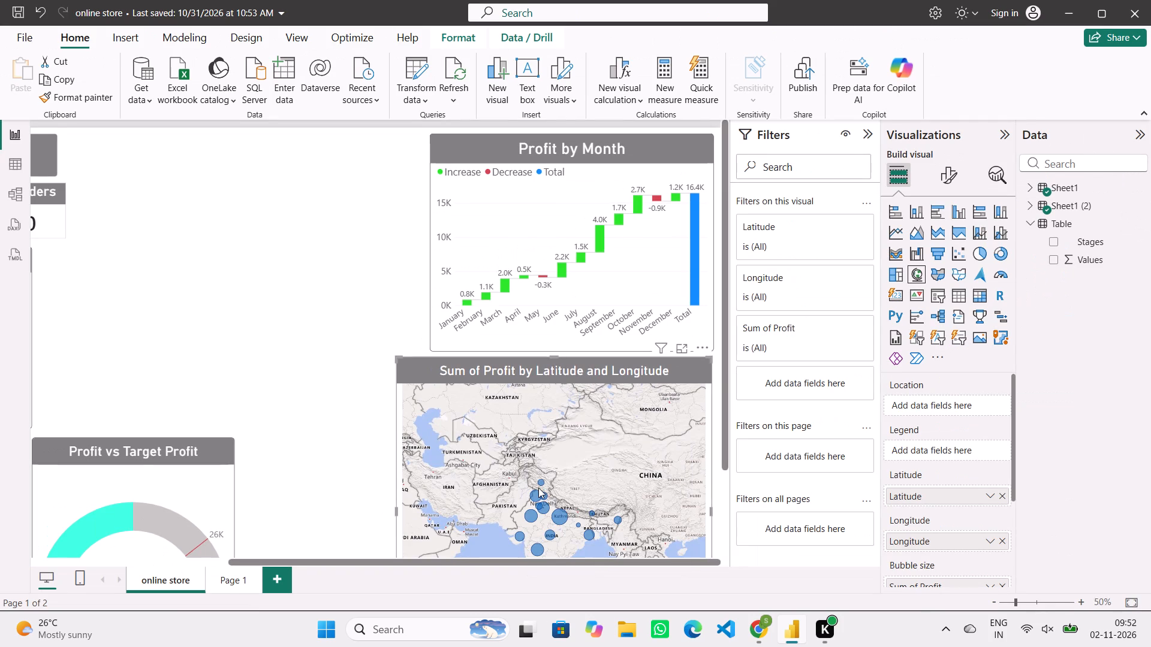
scroll(538, 488, down, 1)
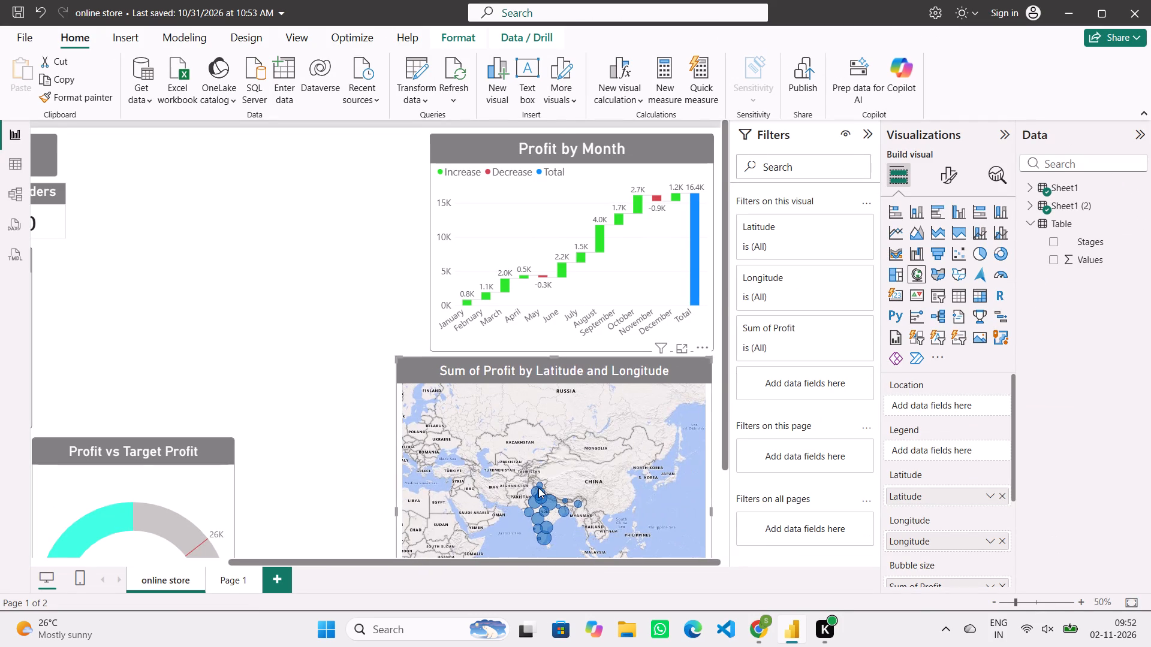
scroll(418, 467, down, 4)
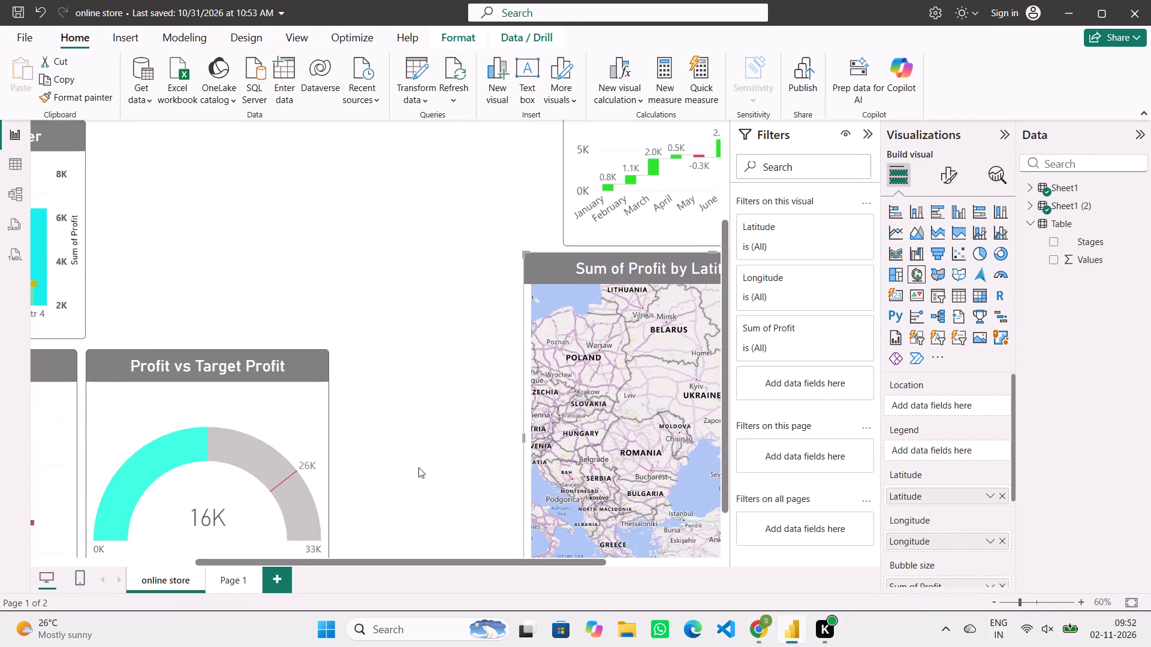
scroll(418, 467, down, 2)
scroll(418, 467, left, 3)
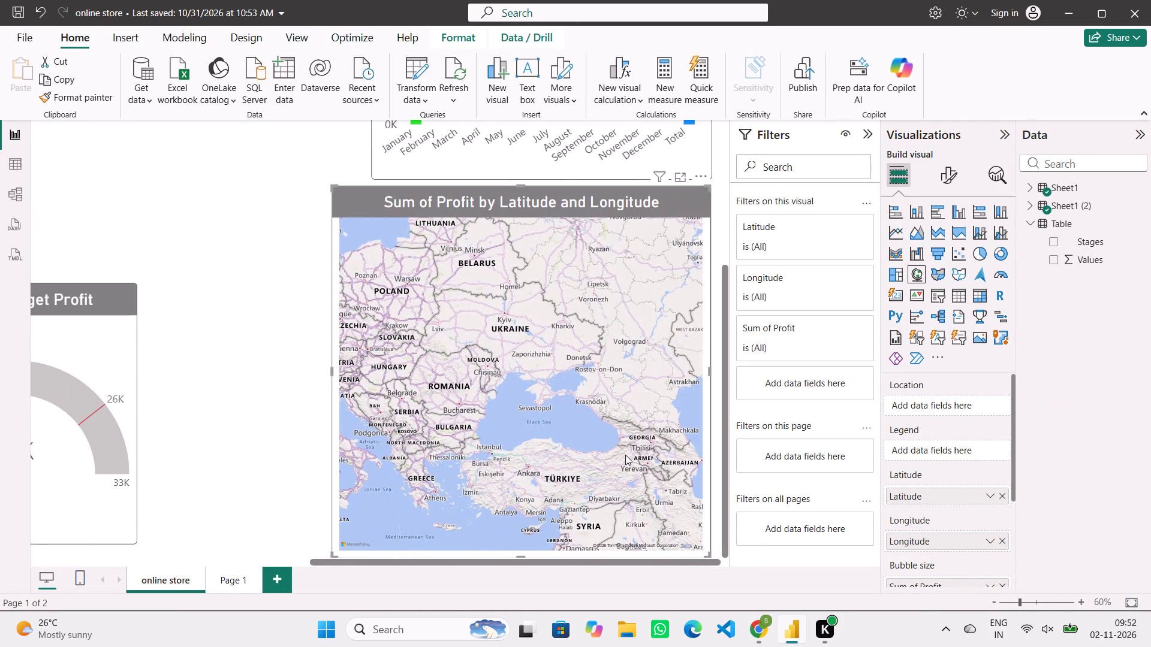
click(625, 455)
drag(625, 455, 327, 334)
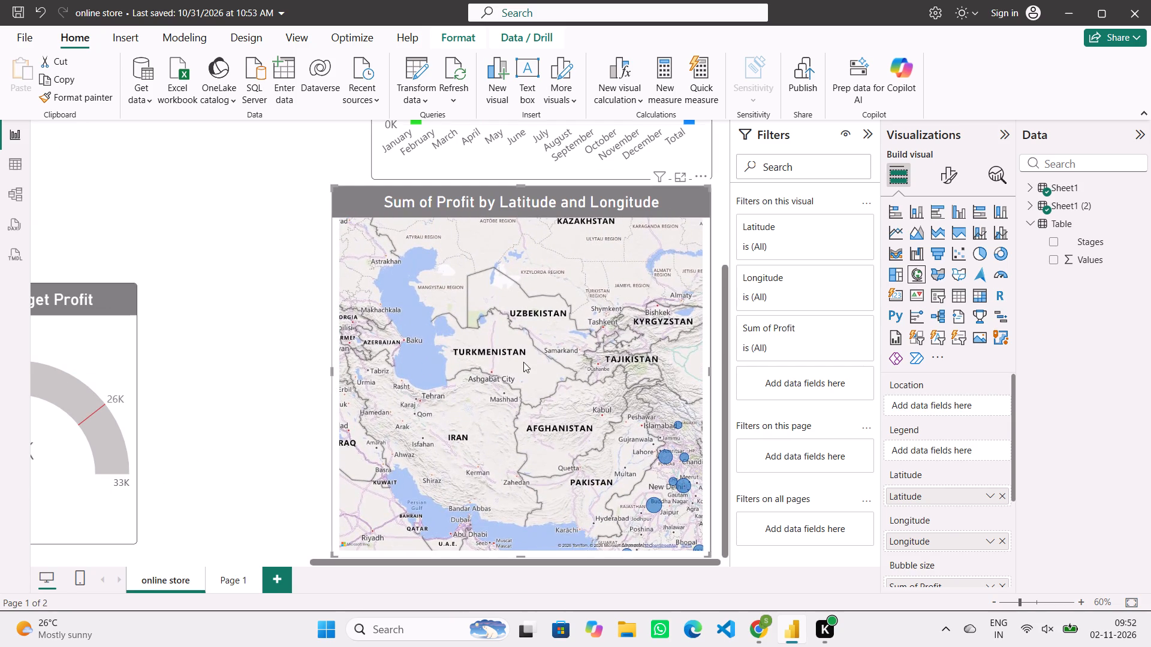
drag(590, 433, 411, 268)
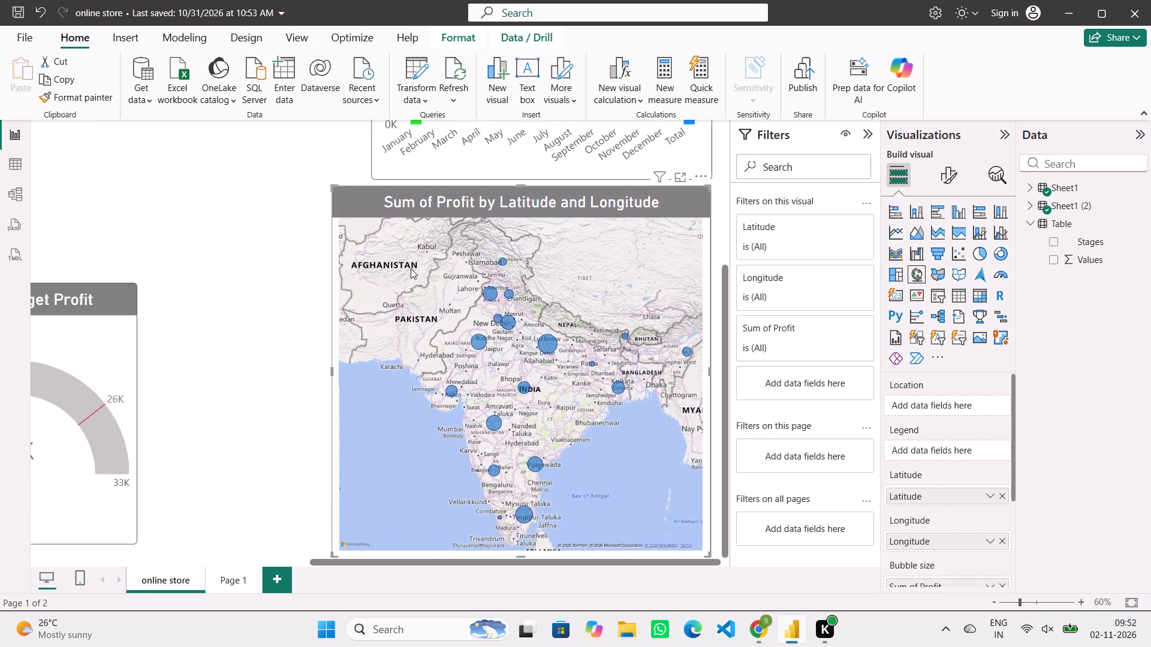
drag(411, 268, 390, 286)
click(236, 298)
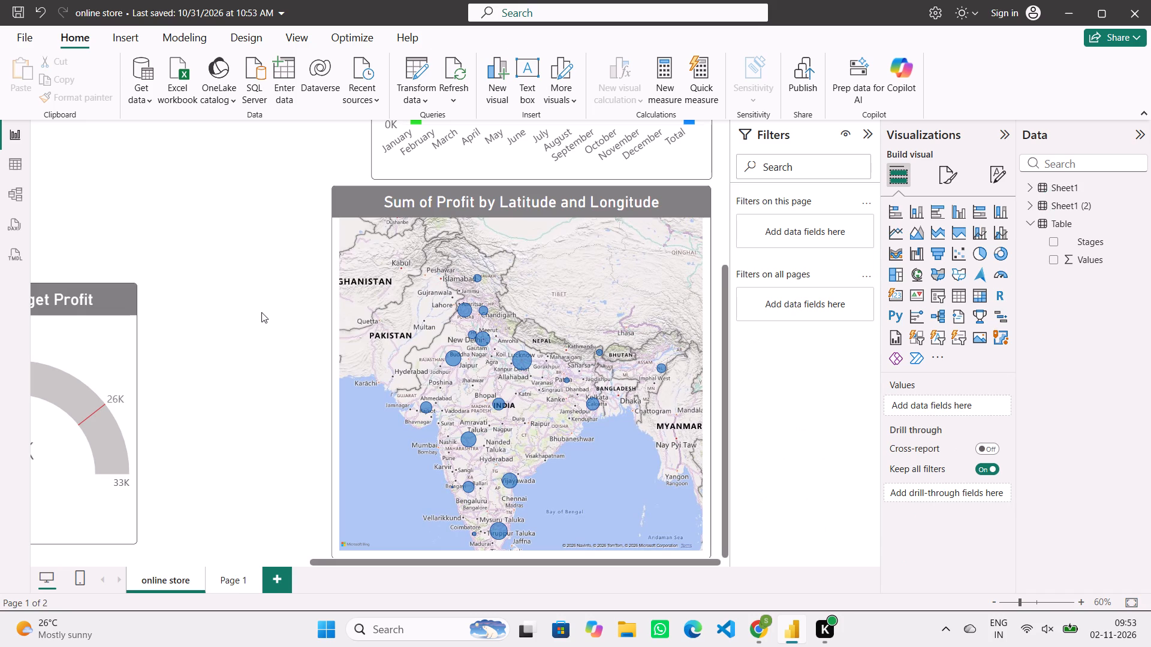
scroll(261, 312, right, 2)
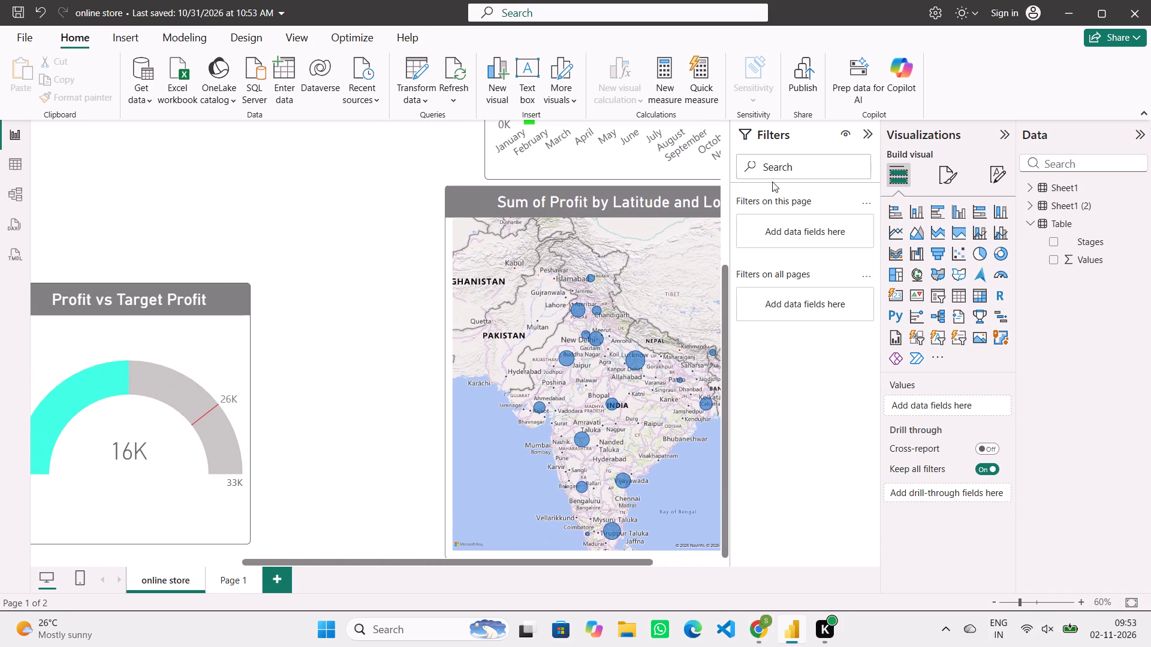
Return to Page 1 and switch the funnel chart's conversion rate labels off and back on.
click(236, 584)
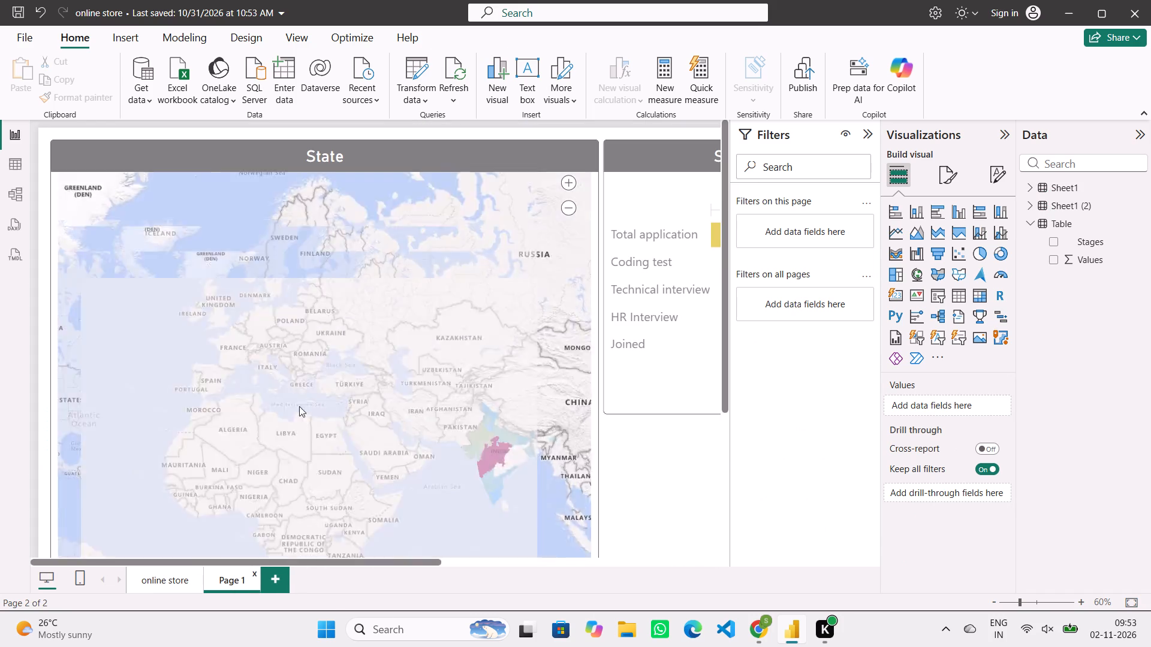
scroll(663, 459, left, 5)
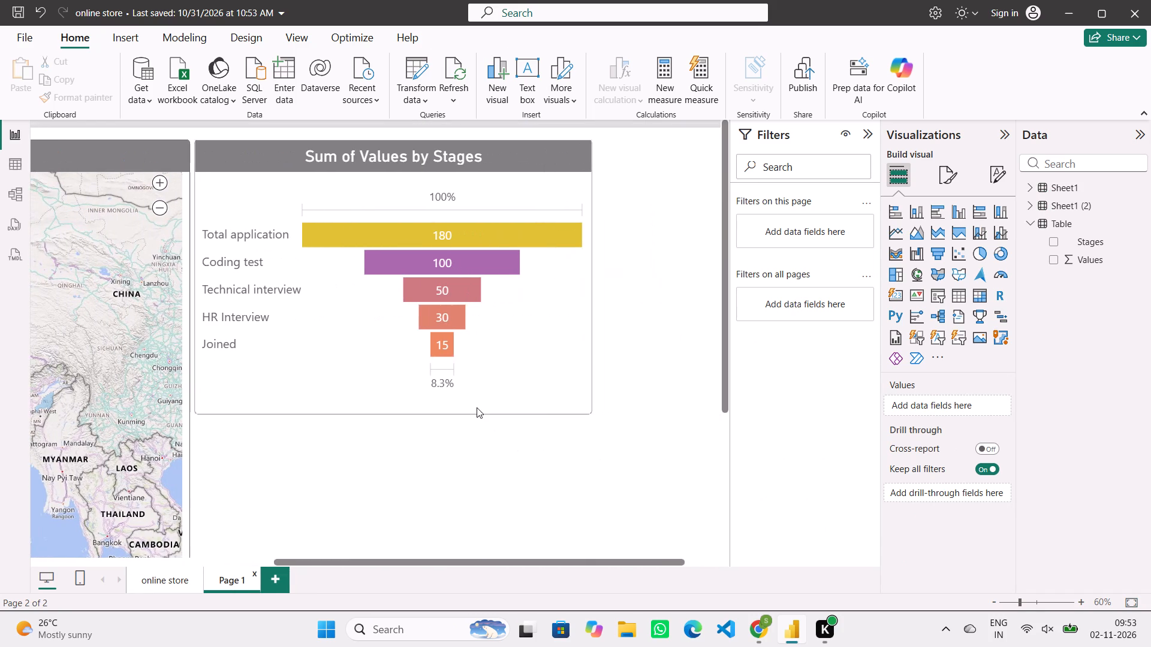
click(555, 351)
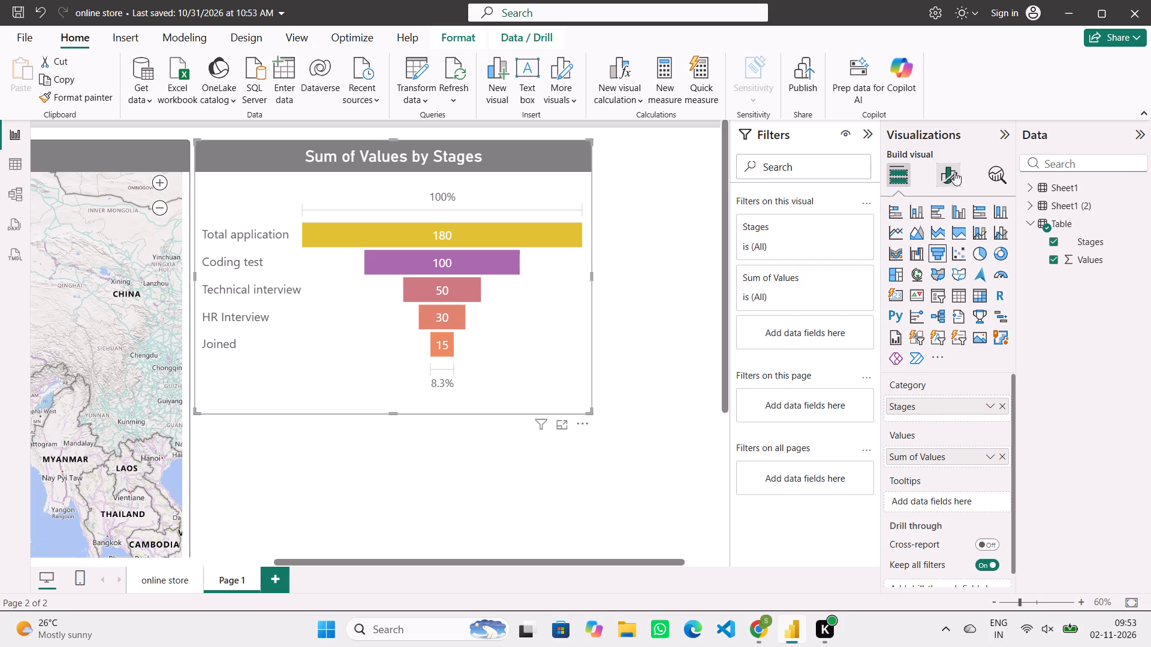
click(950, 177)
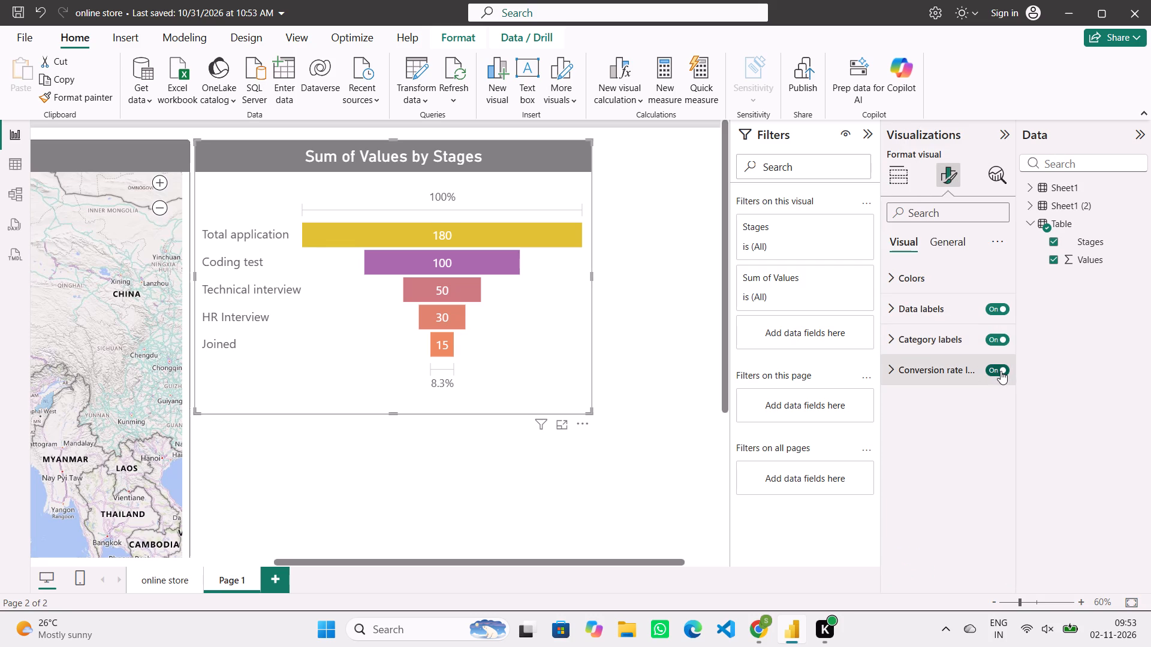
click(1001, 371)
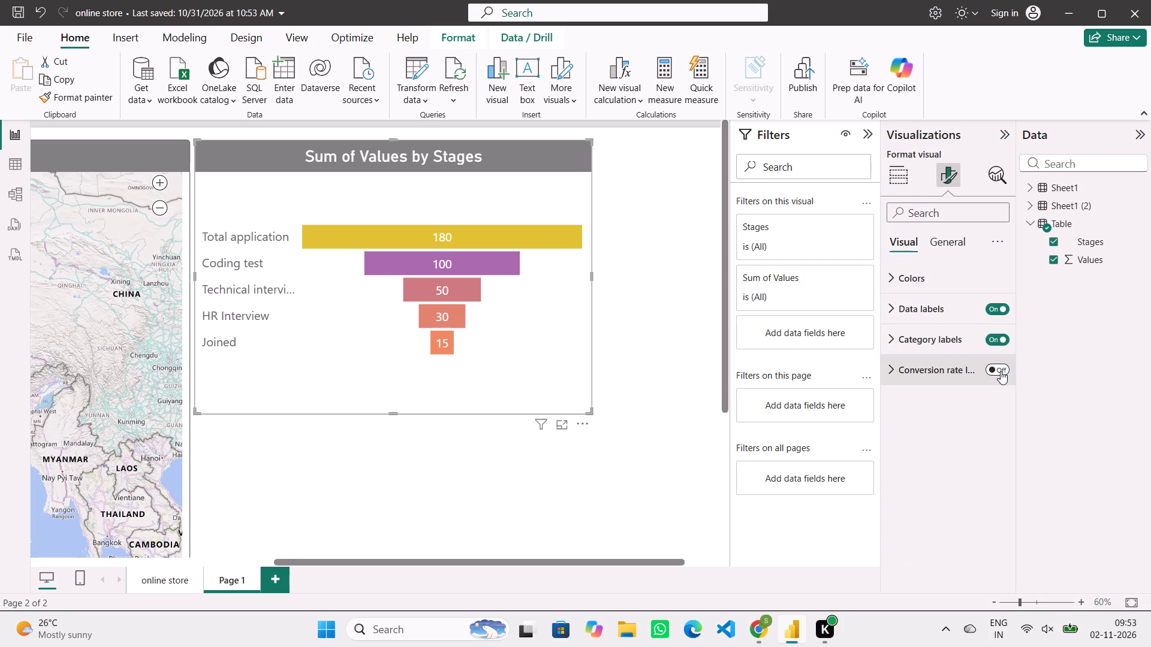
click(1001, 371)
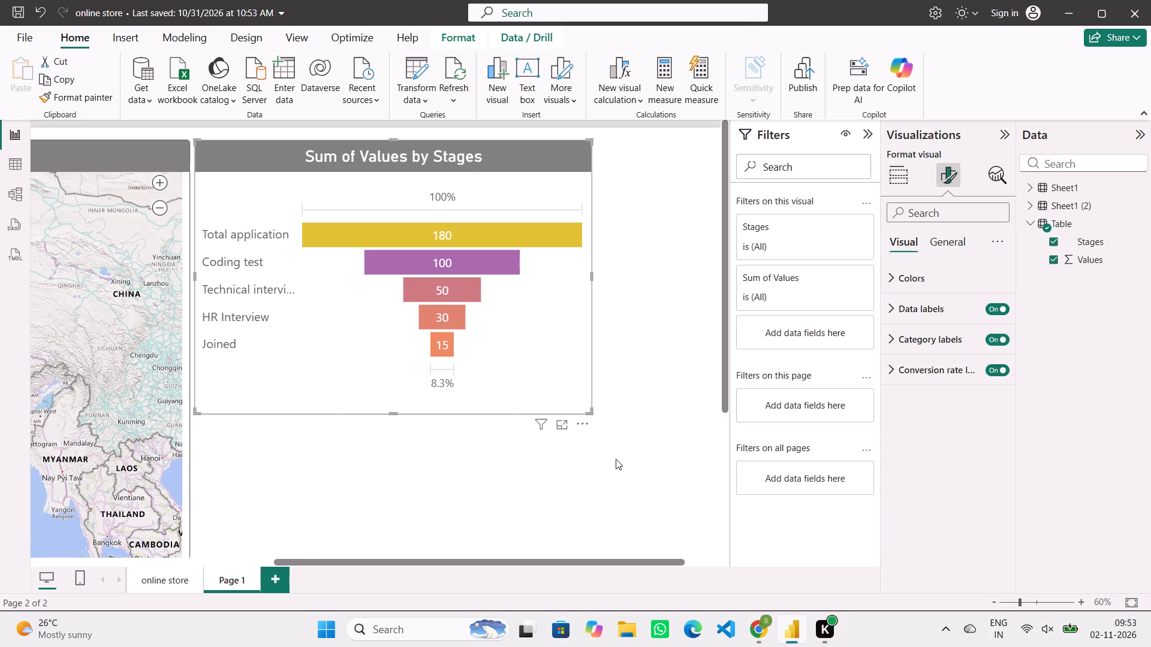
Shrink the State map on Page 1 to about three-quarters of its width and about 60% of its height.
scroll(616, 459, left, 5)
scroll(616, 459, right, 6)
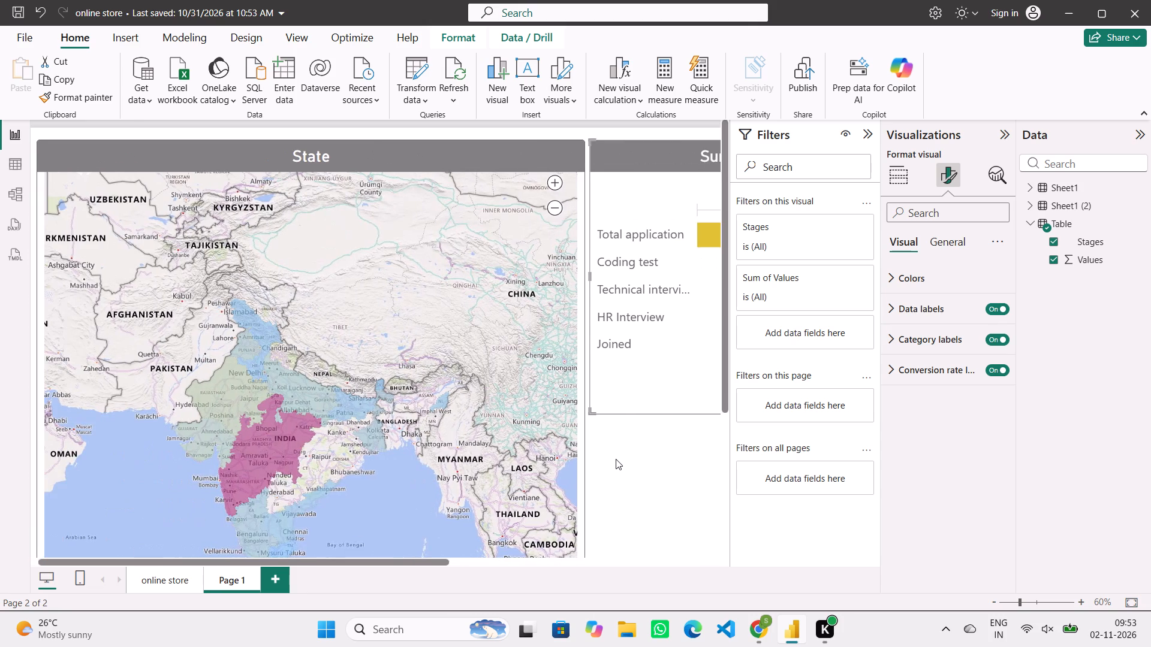
click(468, 404)
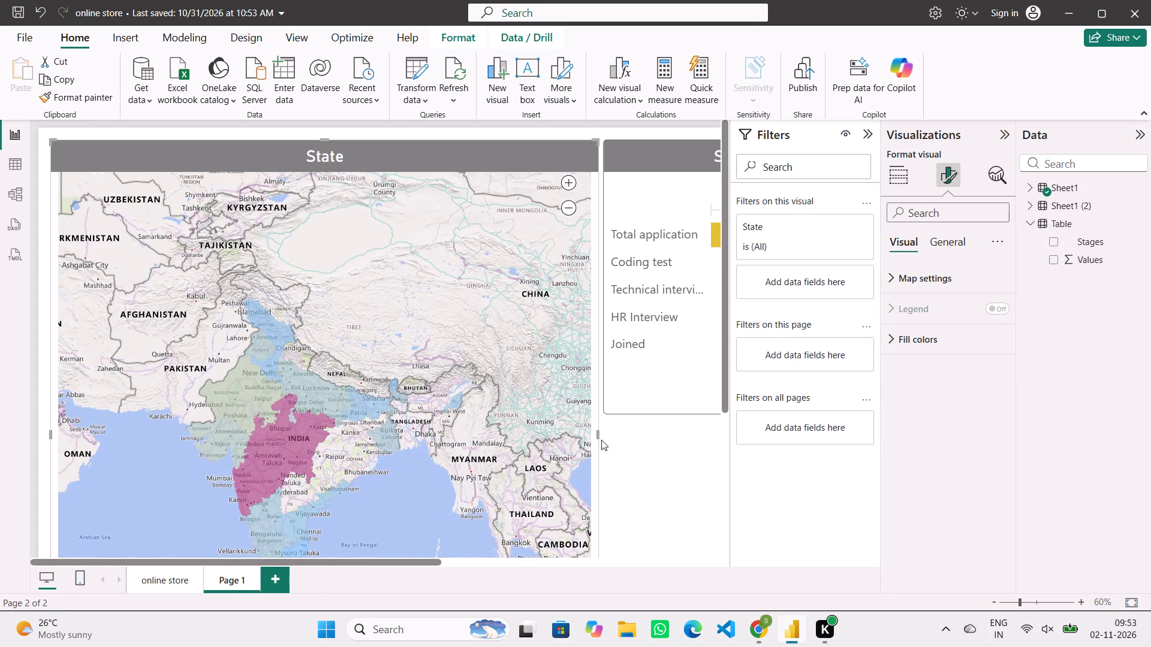
drag(599, 437, 495, 434)
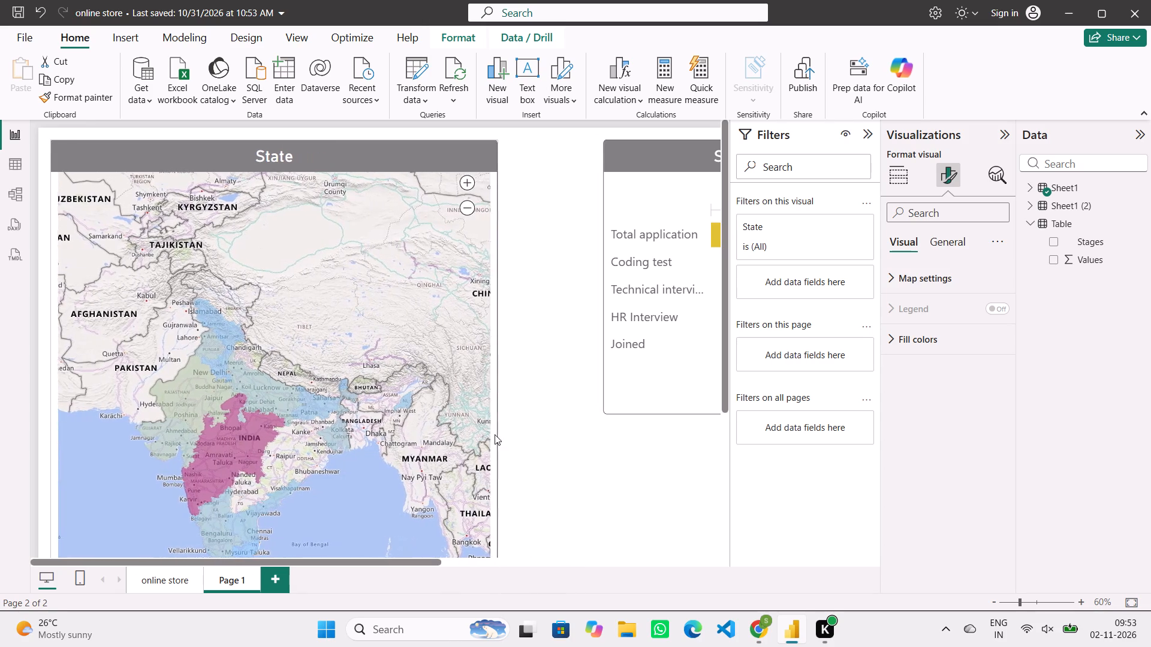
drag(495, 434, 474, 434)
scroll(505, 458, down, 3)
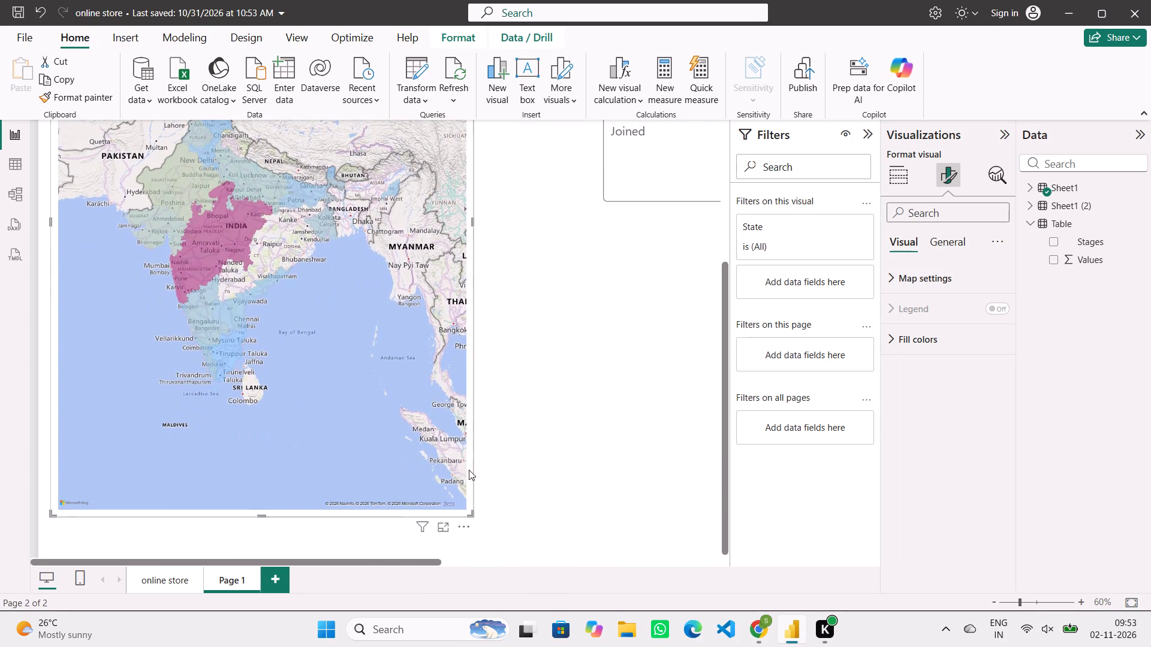
drag(261, 512, 264, 388)
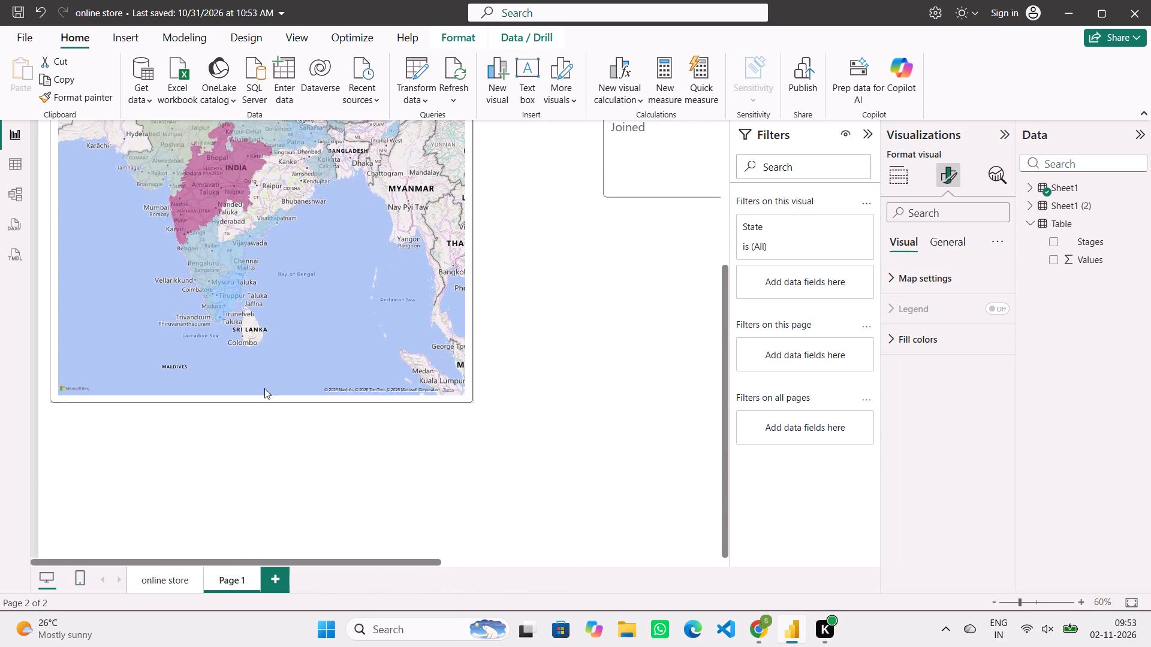
drag(264, 388, 263, 269)
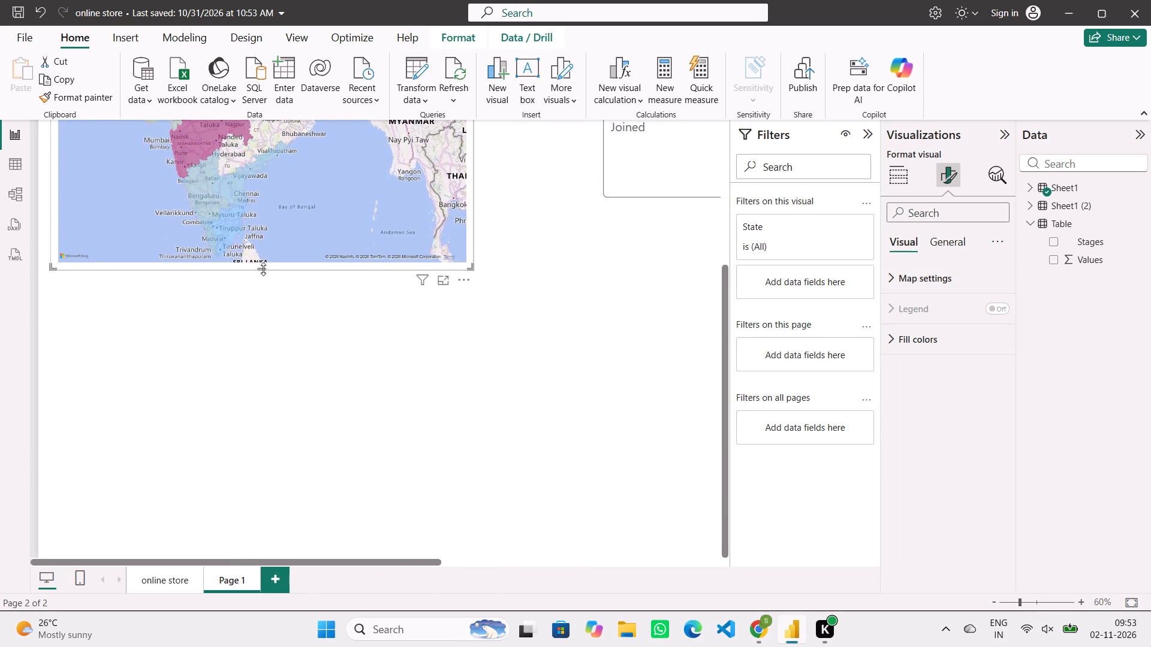
scroll(323, 380, up, 4)
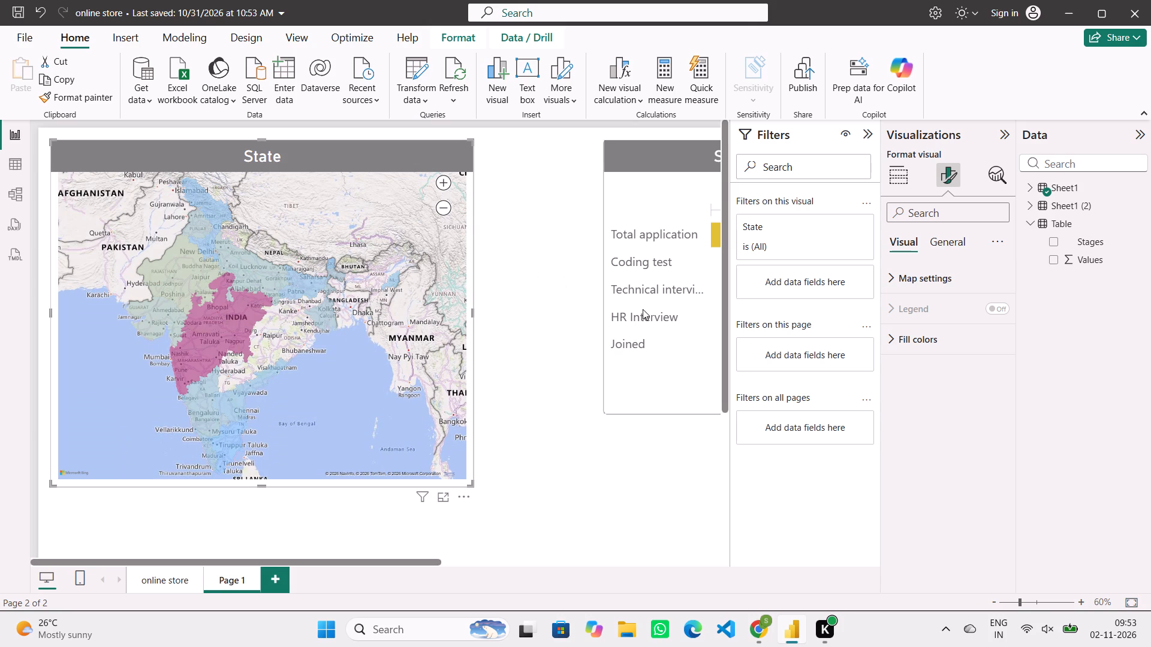
Move the funnel chart close beside the State map, with the tops of both visuals aligned.
drag(658, 355, 540, 350)
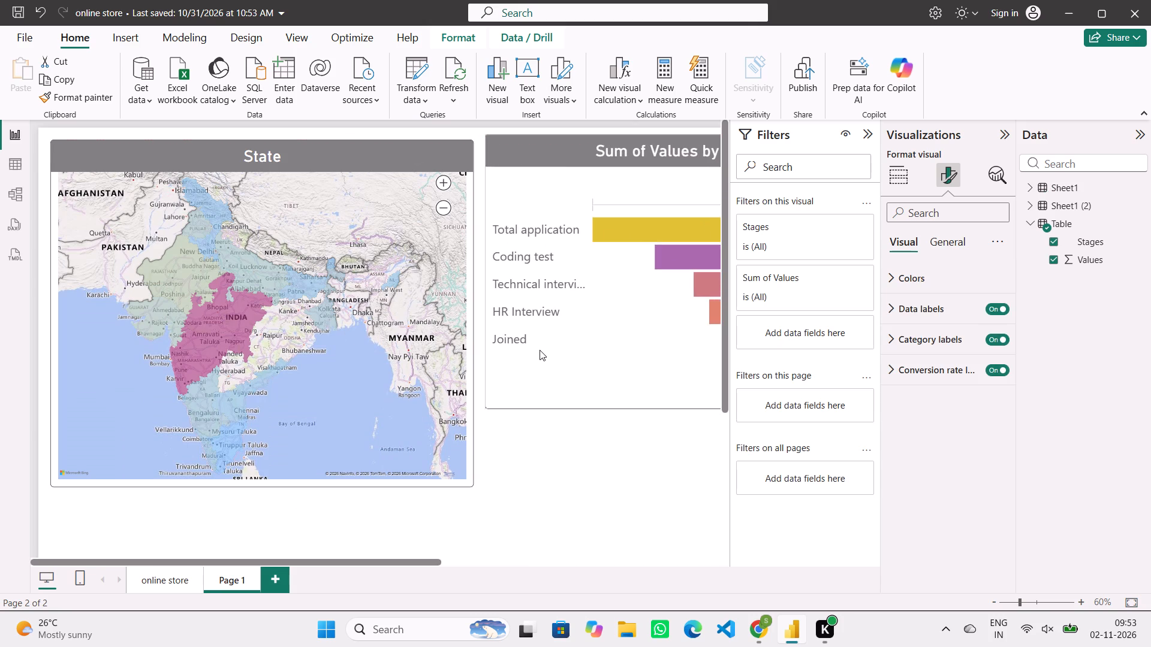
drag(540, 350, 536, 353)
click(589, 502)
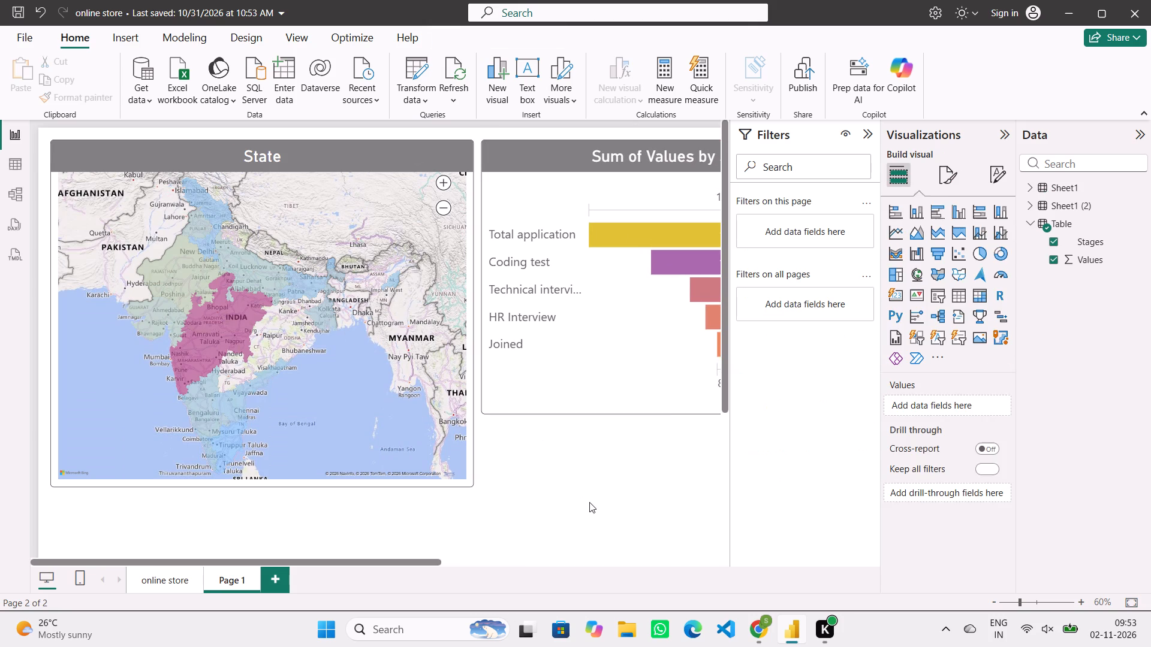
Set the canvas size of Page 1 to 1920 x 1080 (Full HD) and zoom out to 49% to check the layout.
scroll(589, 502, left, 6)
scroll(589, 502, down, 5)
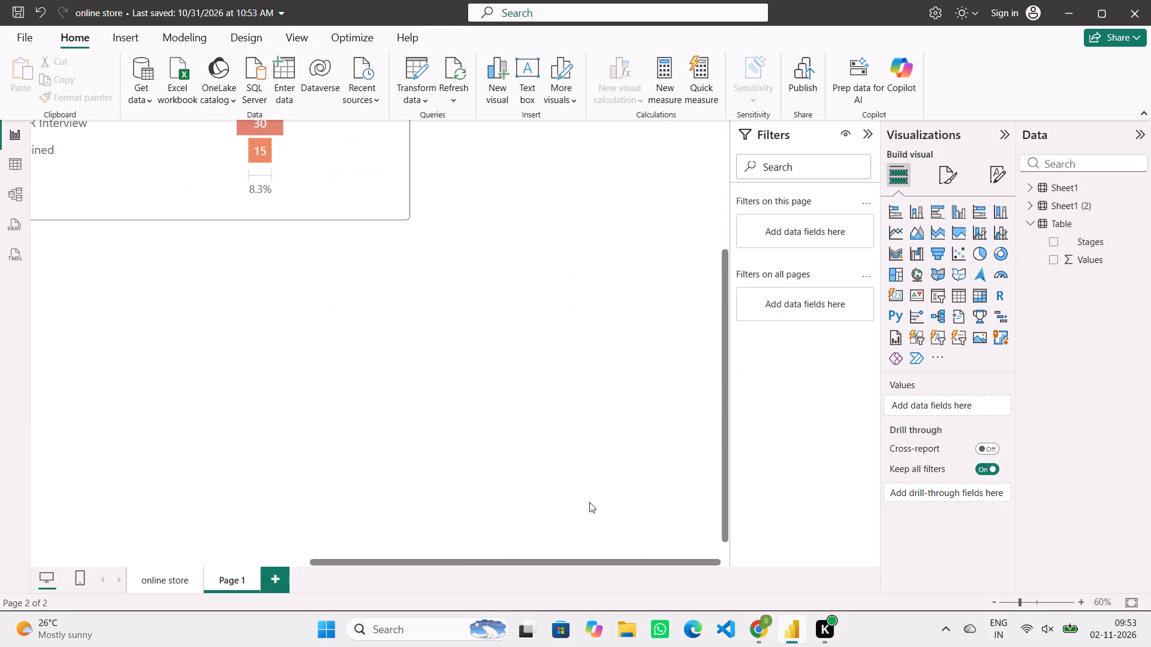
scroll(589, 502, right, 8)
click(951, 169)
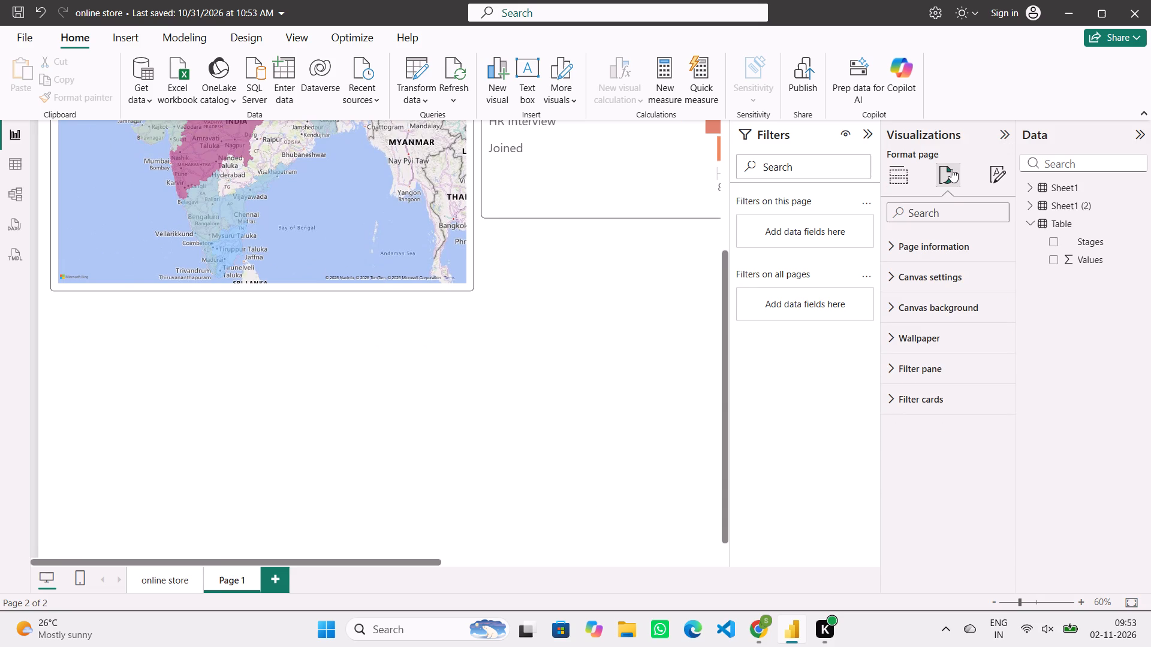
click(960, 281)
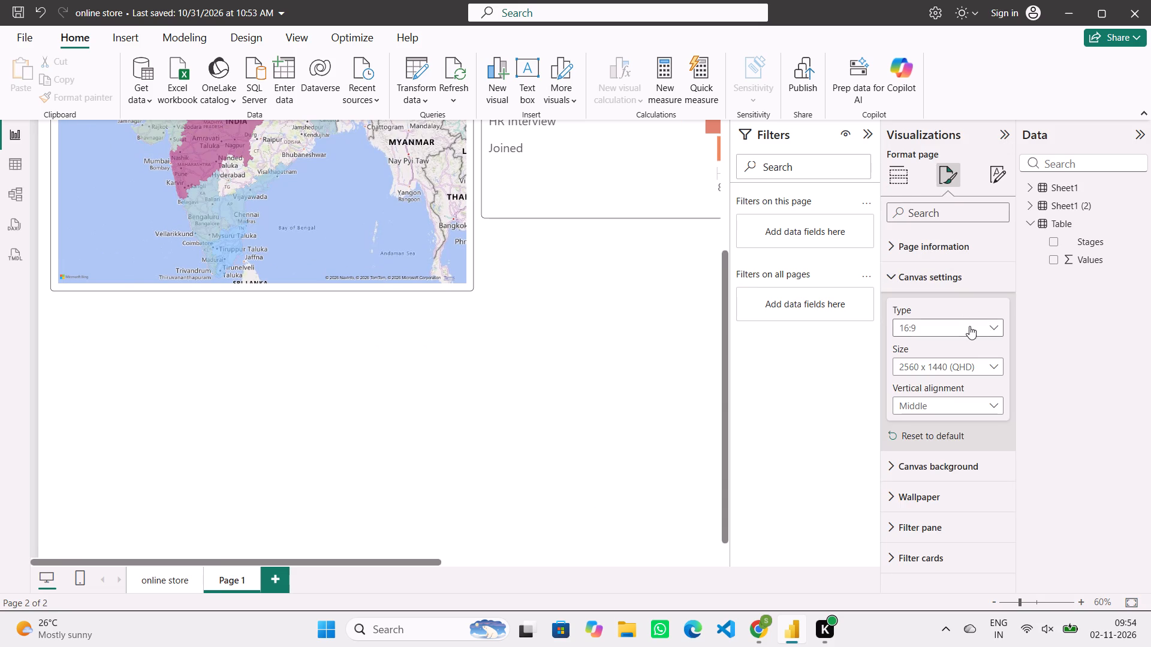
click(990, 367)
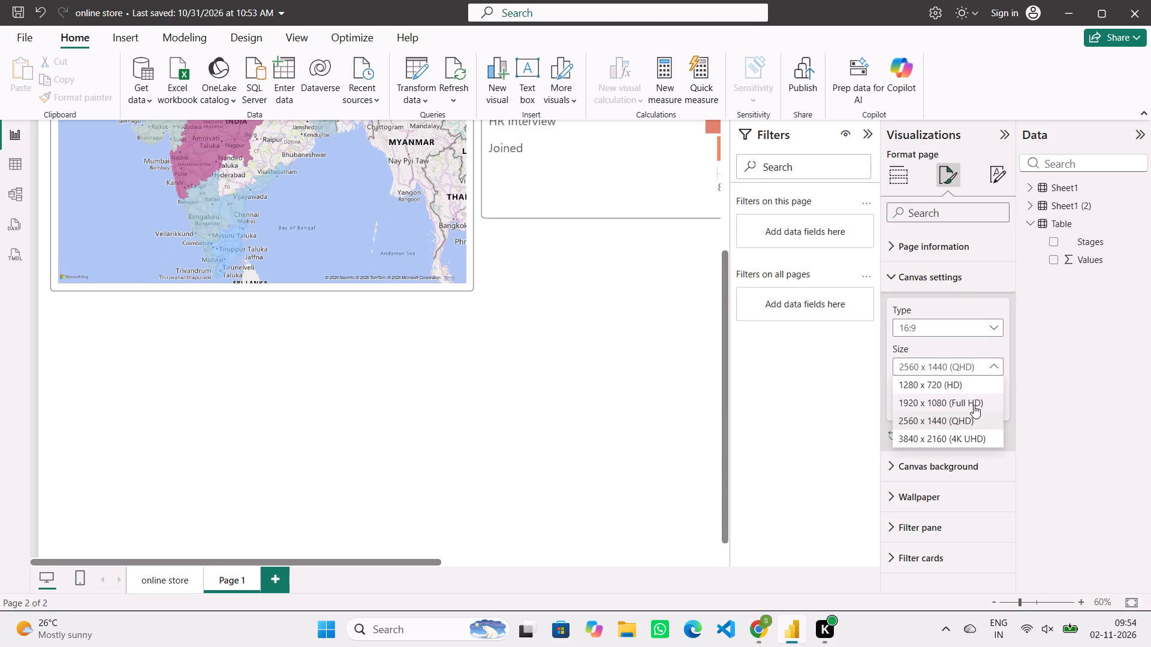
click(974, 405)
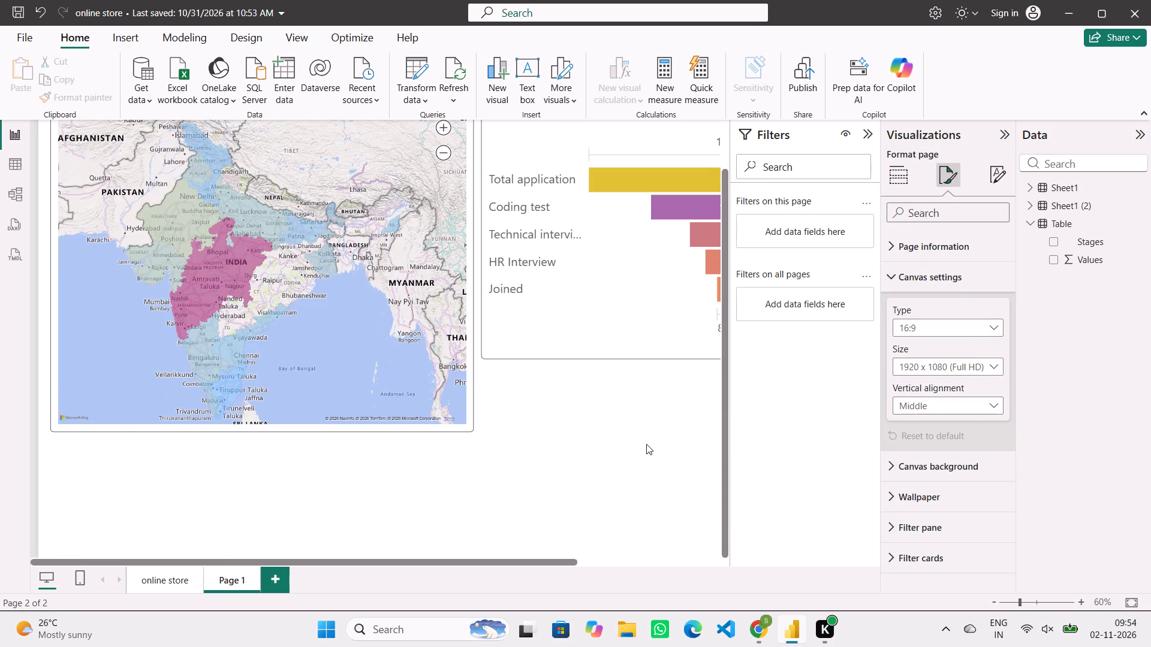
click(1016, 602)
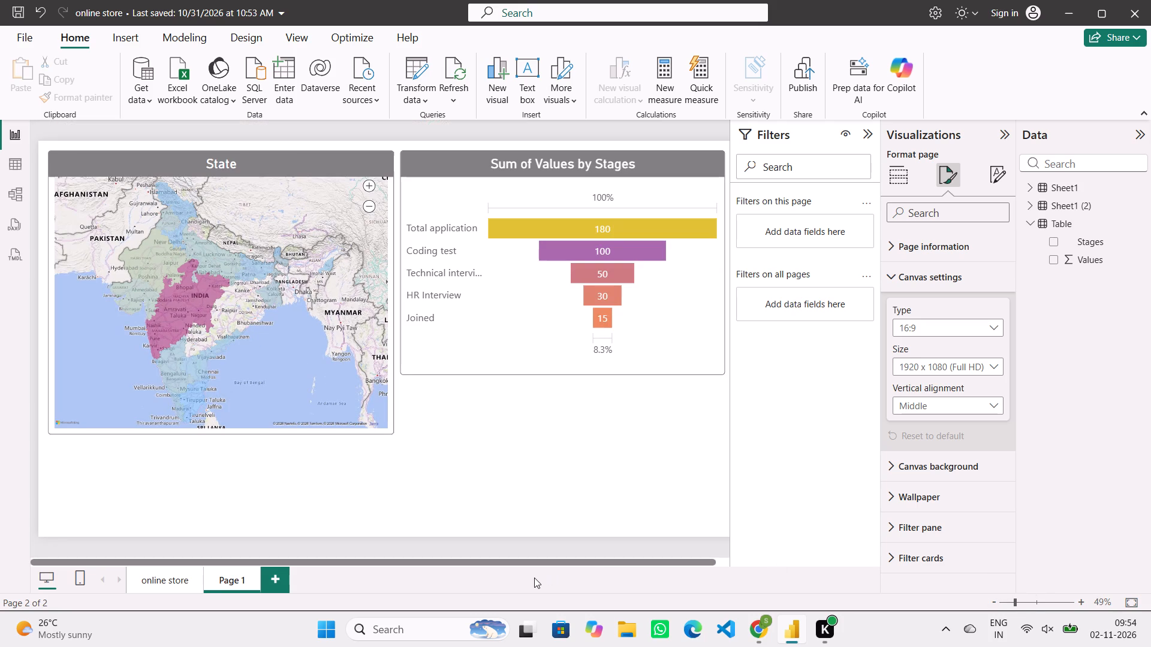
scroll(492, 470, down, 2)
Switch to the online store page and save the report.
click(161, 581)
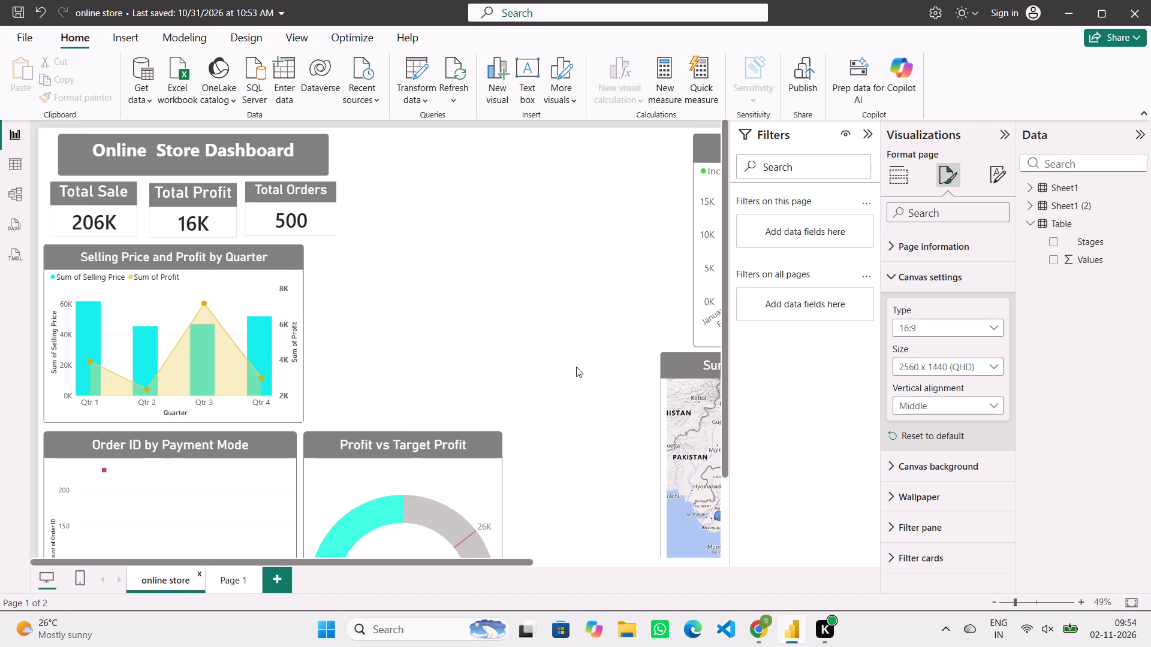
scroll(576, 367, left, 6)
scroll(576, 367, down, 5)
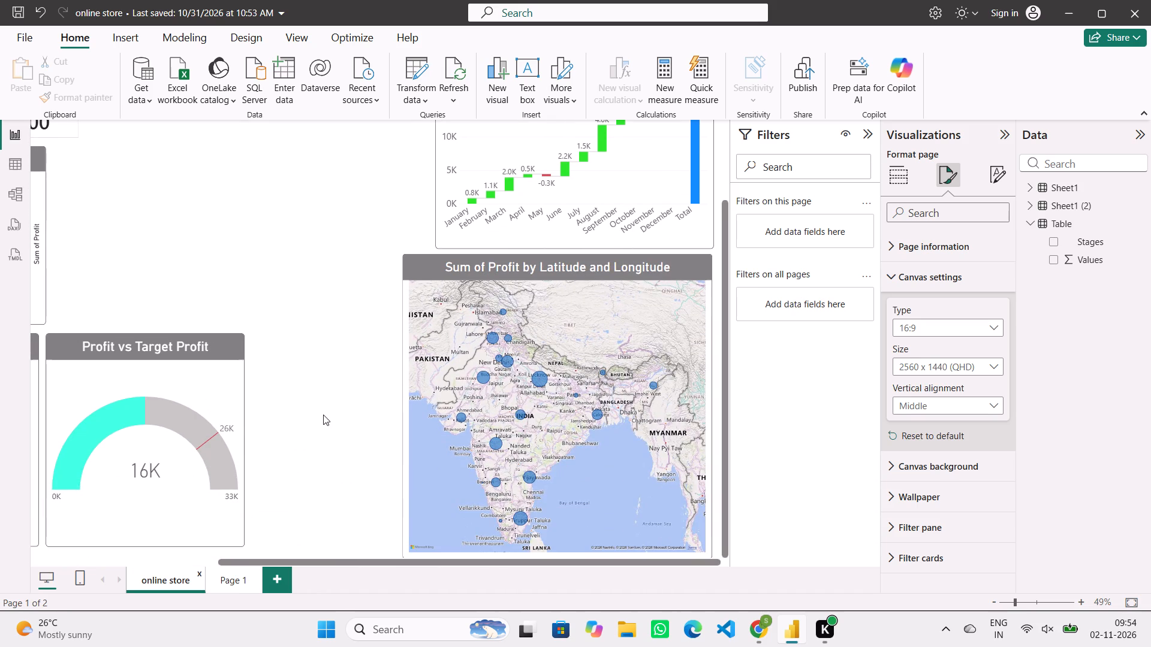
click(13, 13)
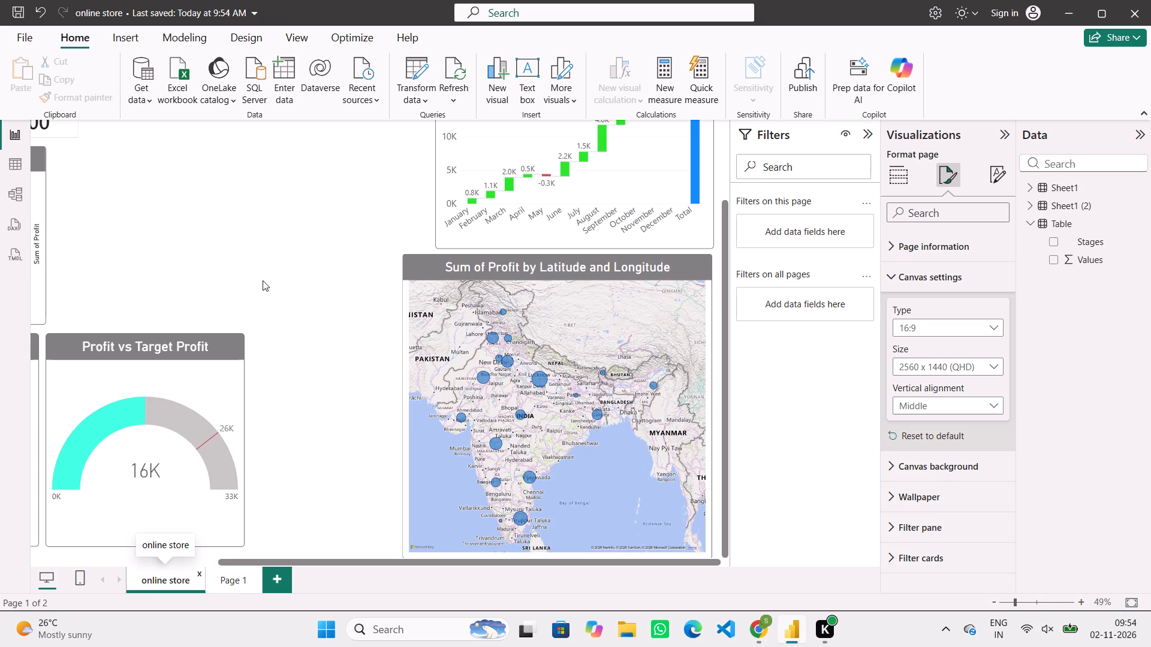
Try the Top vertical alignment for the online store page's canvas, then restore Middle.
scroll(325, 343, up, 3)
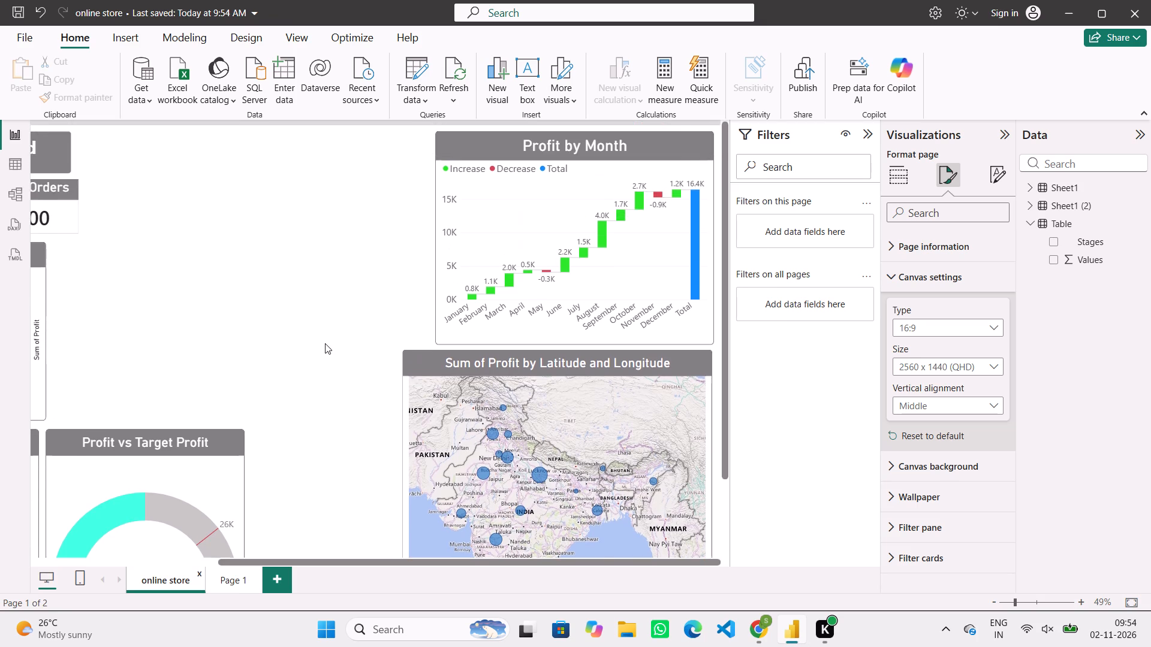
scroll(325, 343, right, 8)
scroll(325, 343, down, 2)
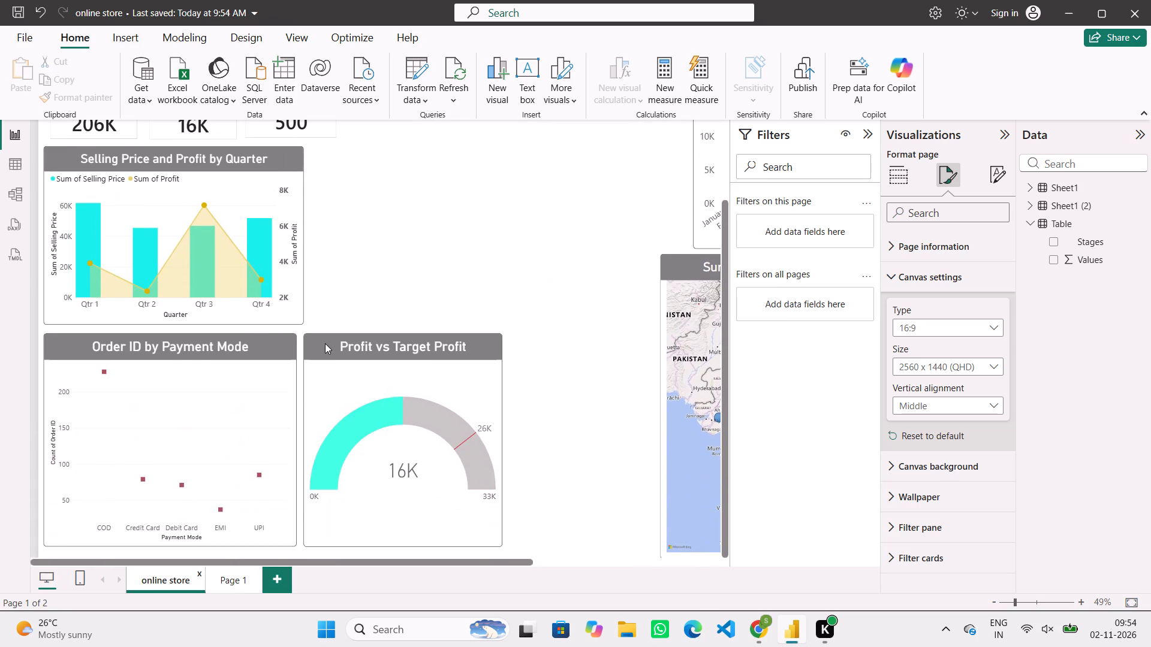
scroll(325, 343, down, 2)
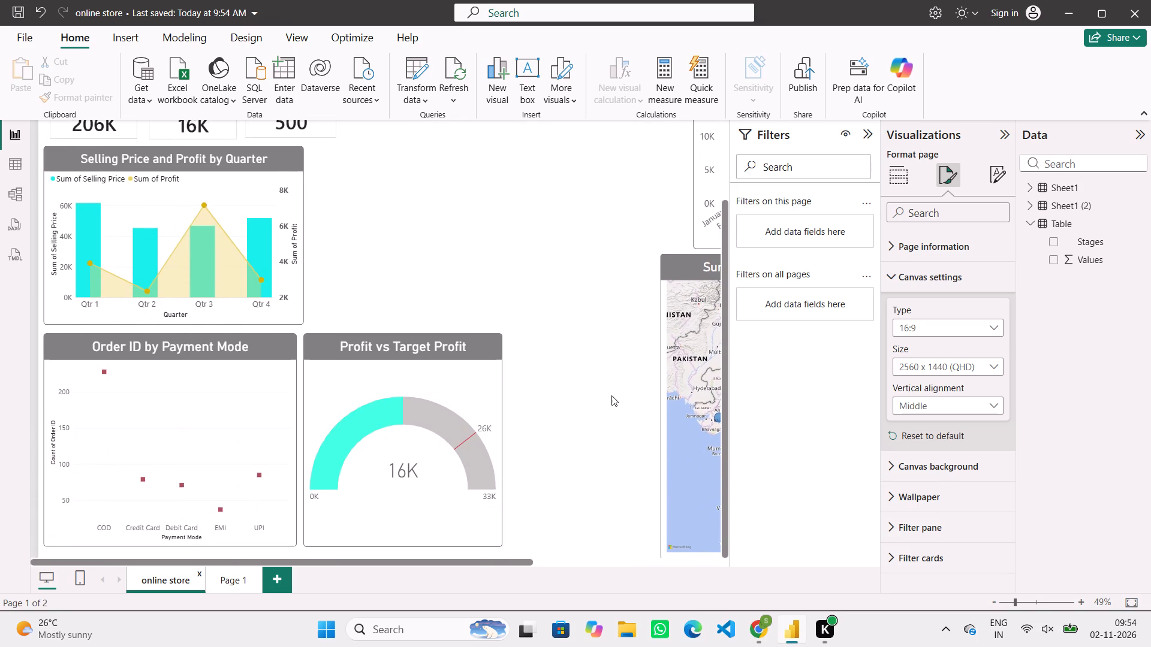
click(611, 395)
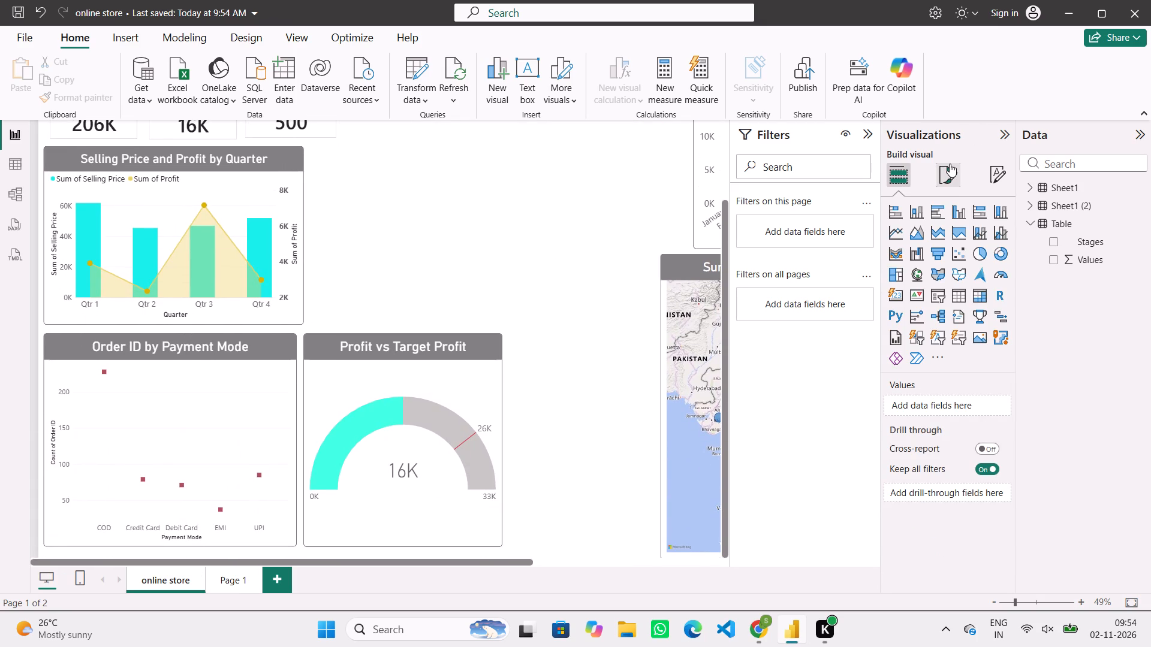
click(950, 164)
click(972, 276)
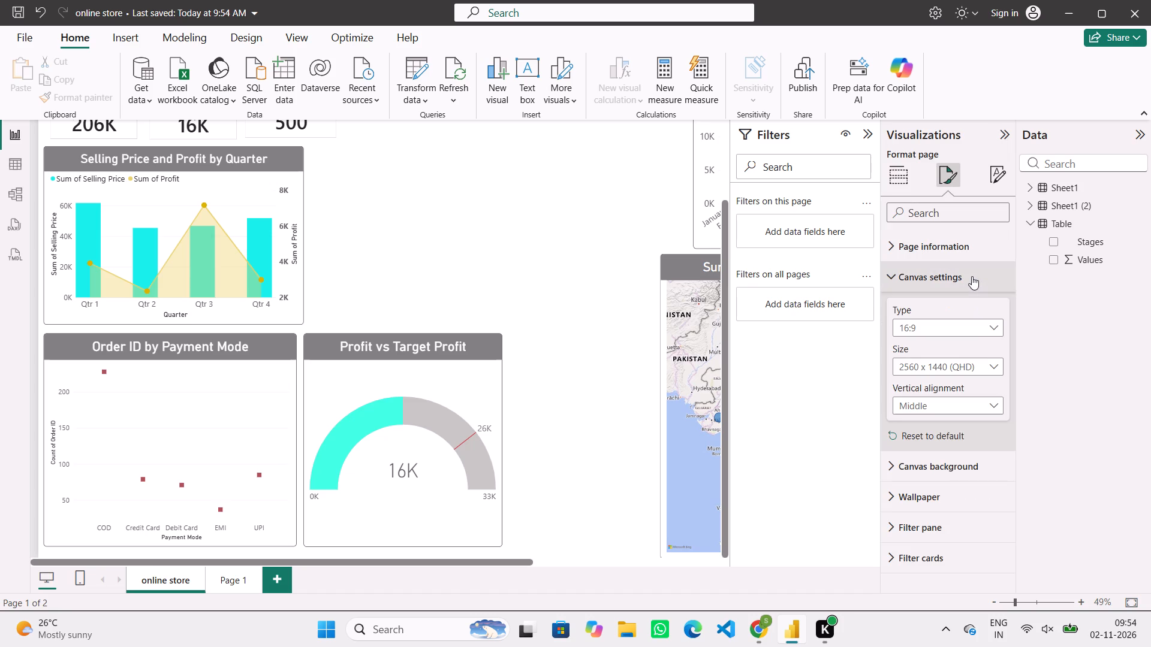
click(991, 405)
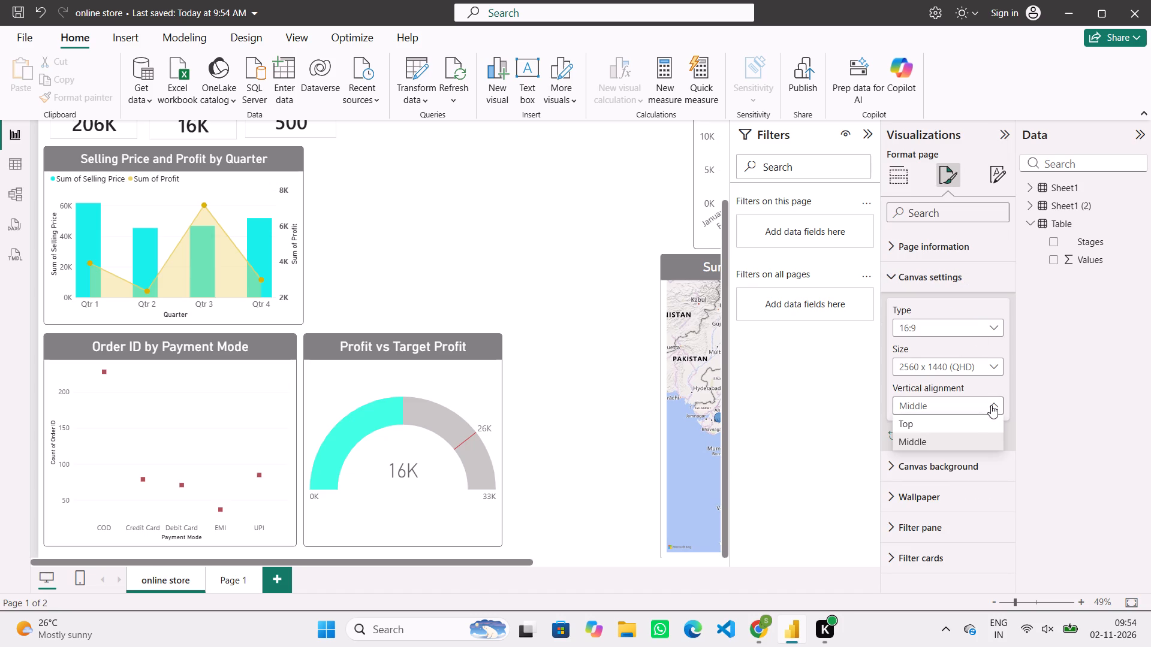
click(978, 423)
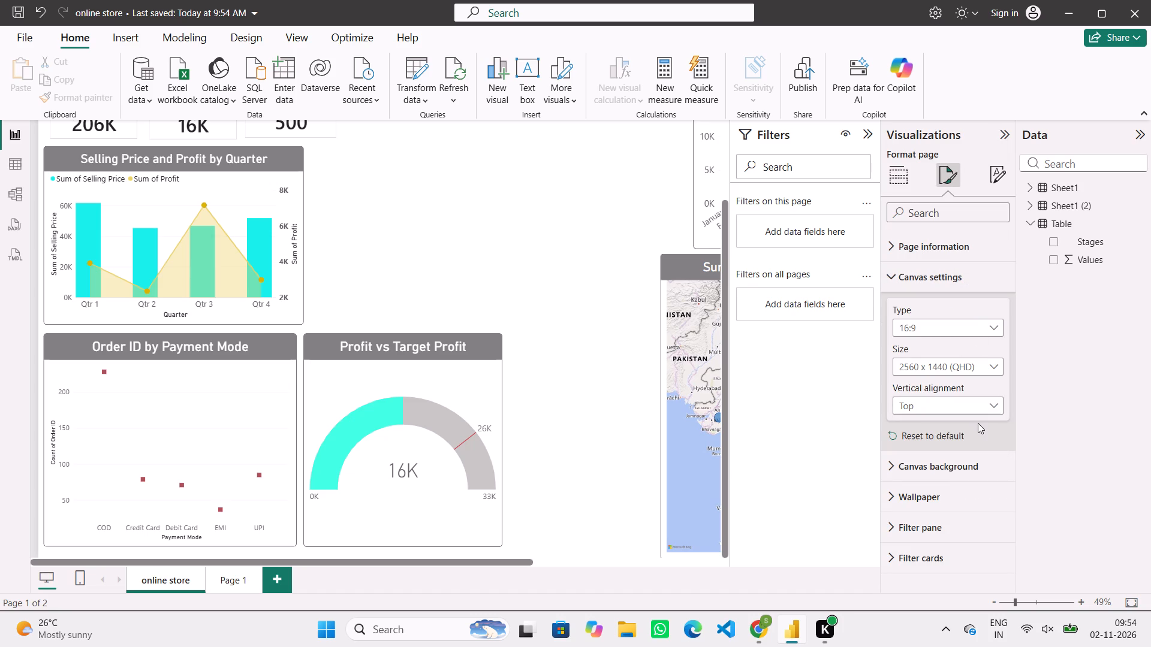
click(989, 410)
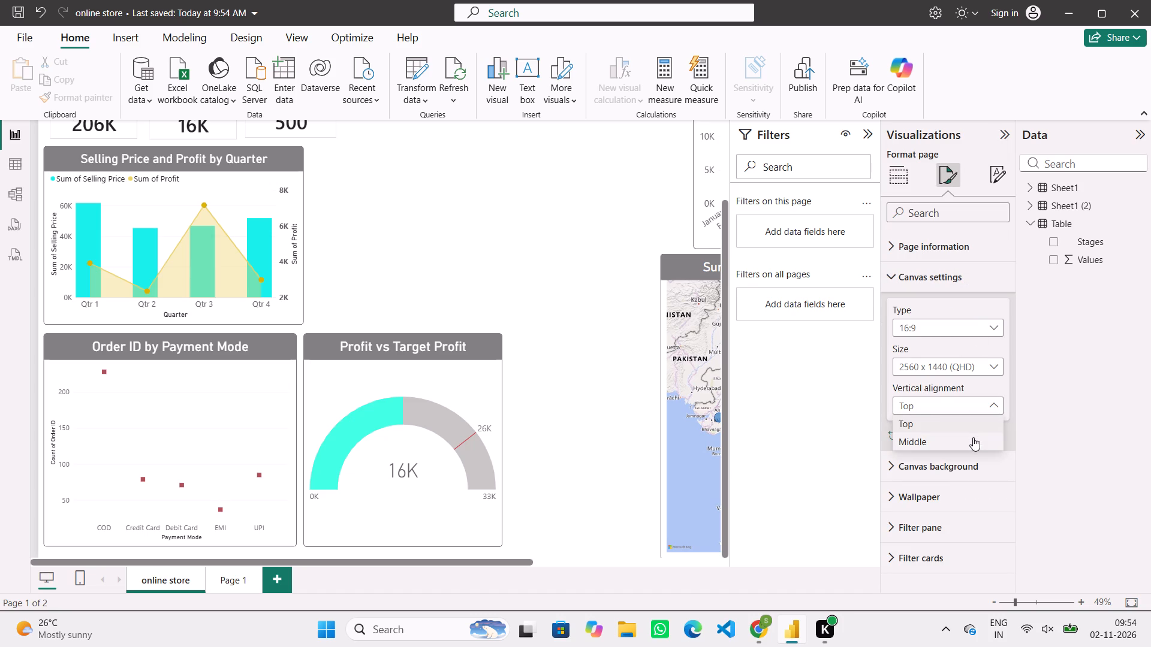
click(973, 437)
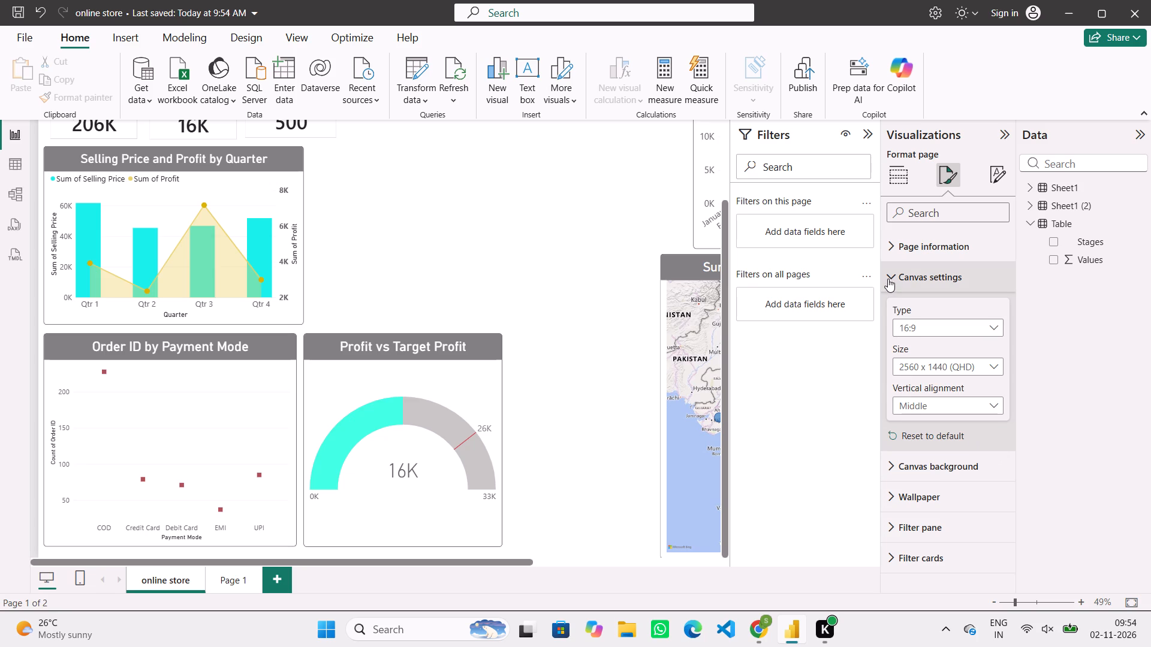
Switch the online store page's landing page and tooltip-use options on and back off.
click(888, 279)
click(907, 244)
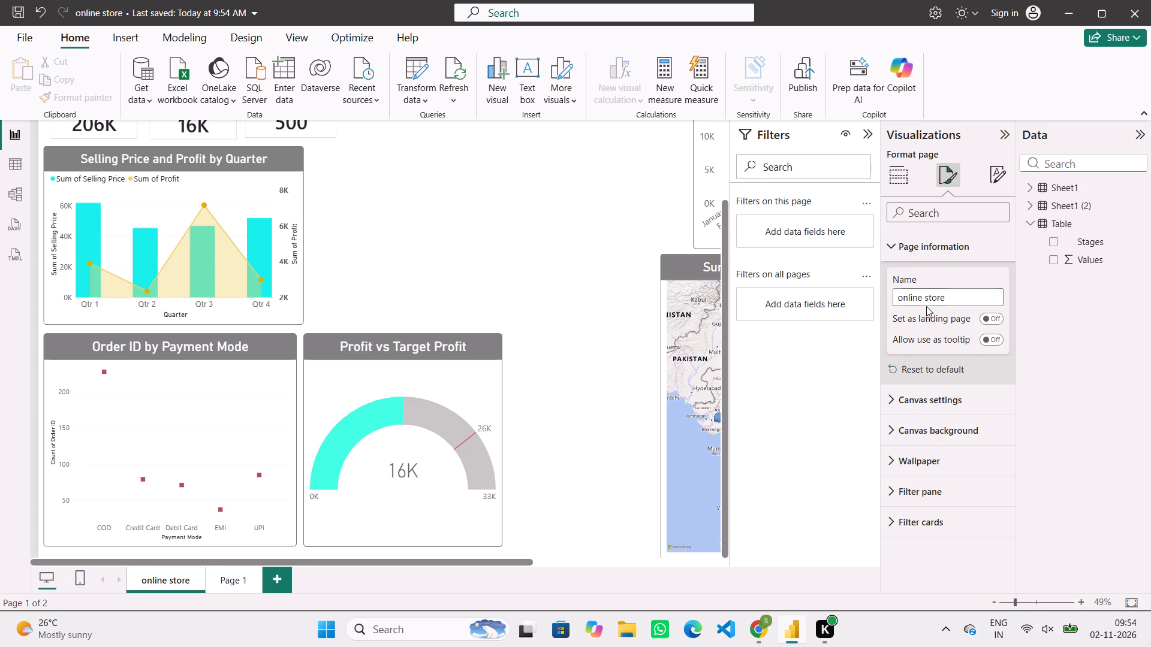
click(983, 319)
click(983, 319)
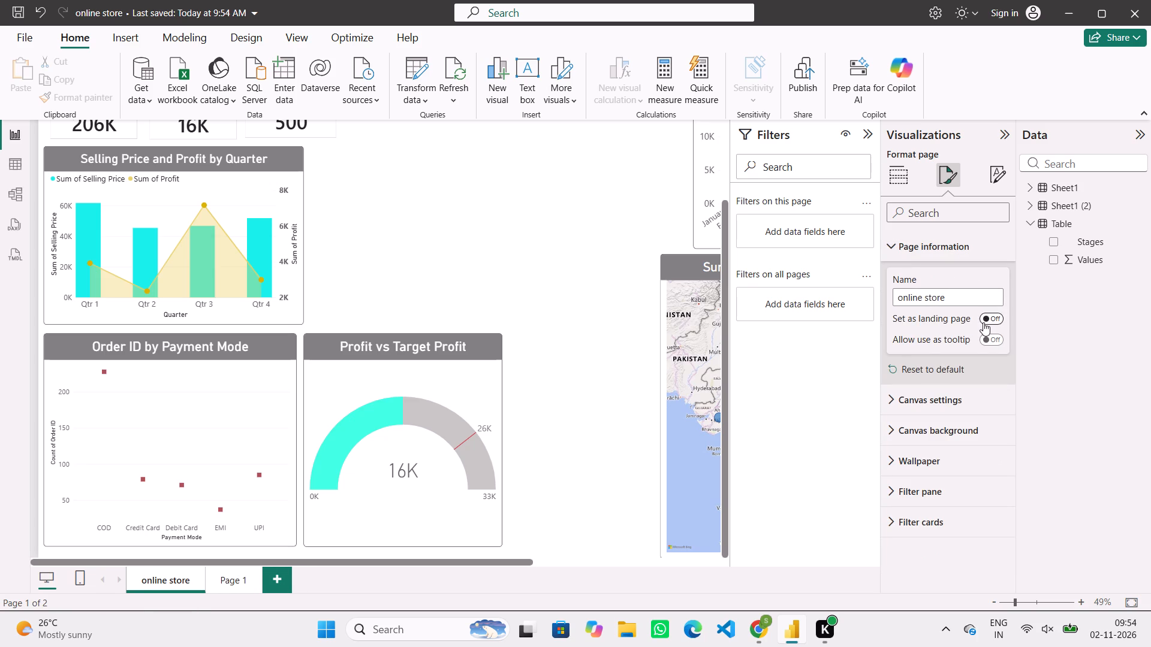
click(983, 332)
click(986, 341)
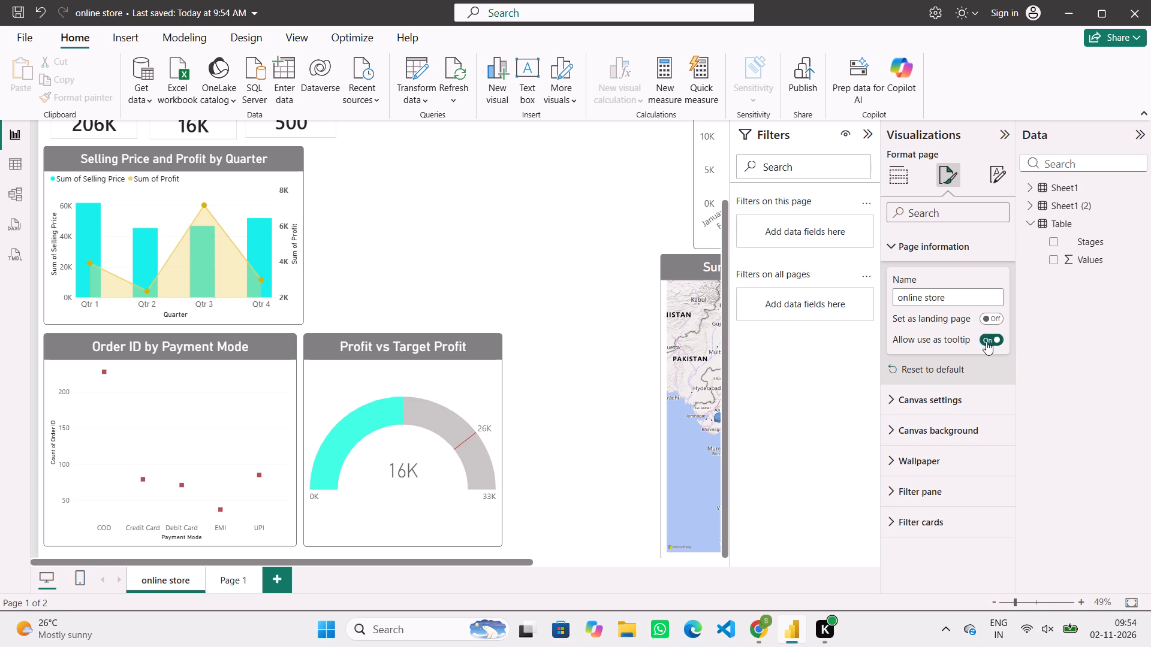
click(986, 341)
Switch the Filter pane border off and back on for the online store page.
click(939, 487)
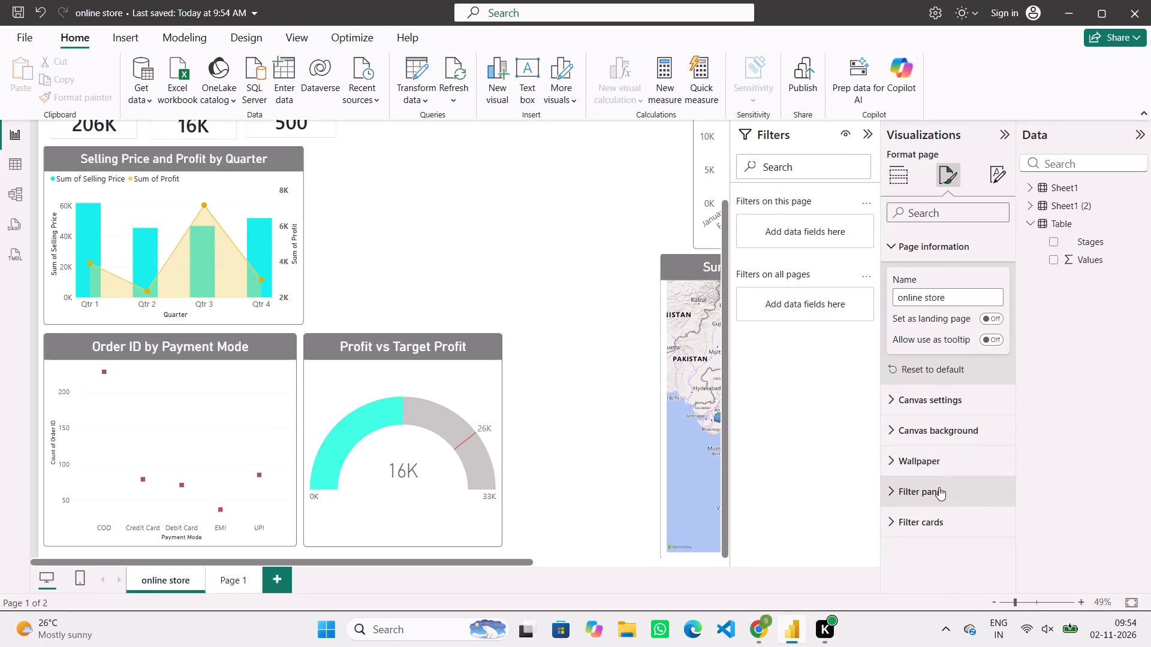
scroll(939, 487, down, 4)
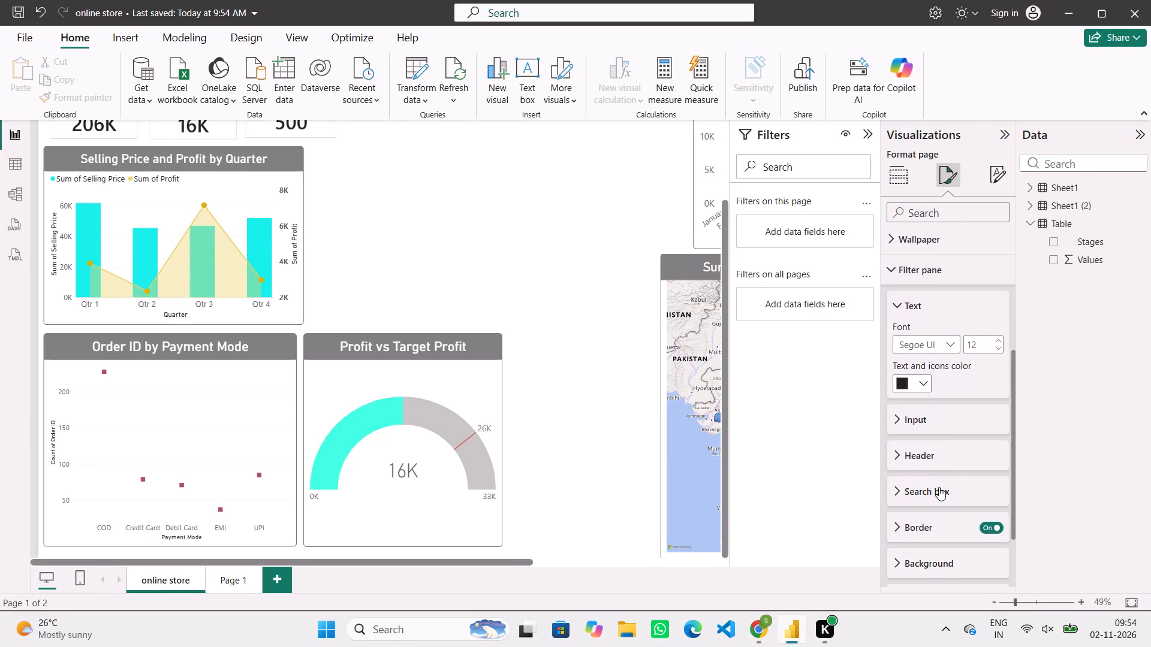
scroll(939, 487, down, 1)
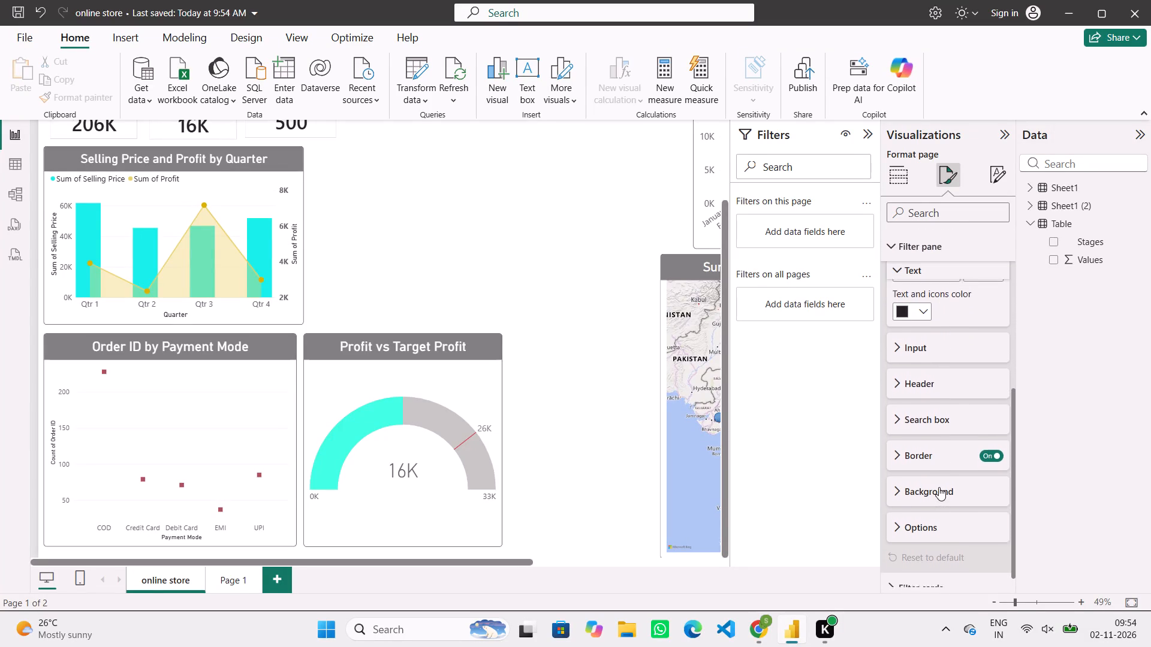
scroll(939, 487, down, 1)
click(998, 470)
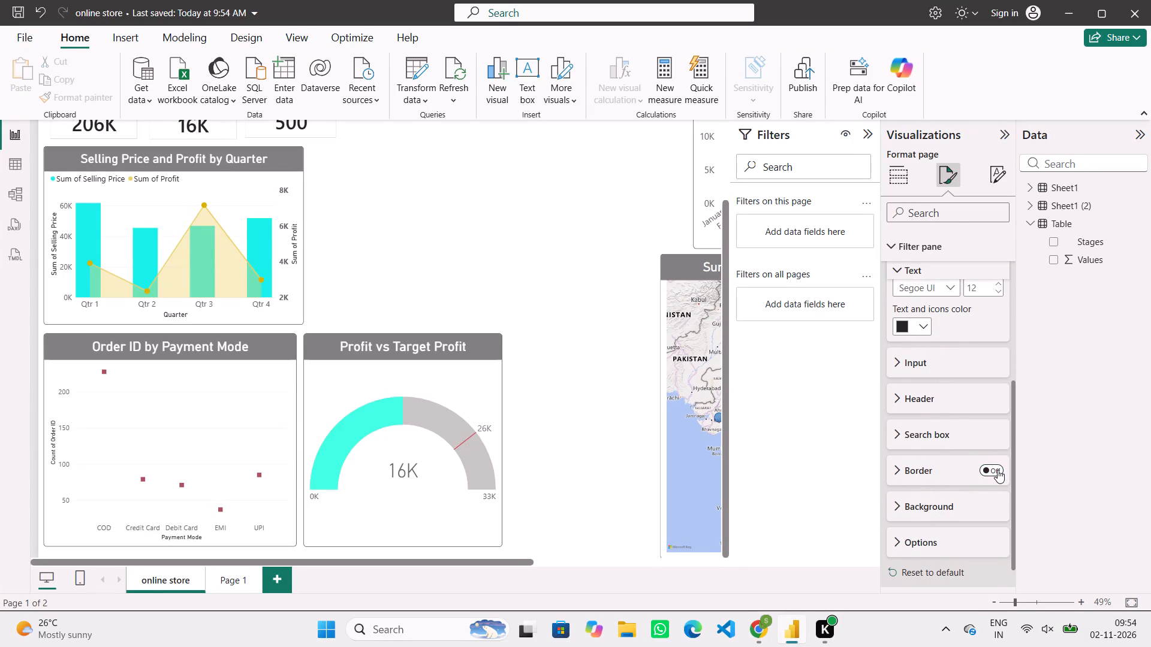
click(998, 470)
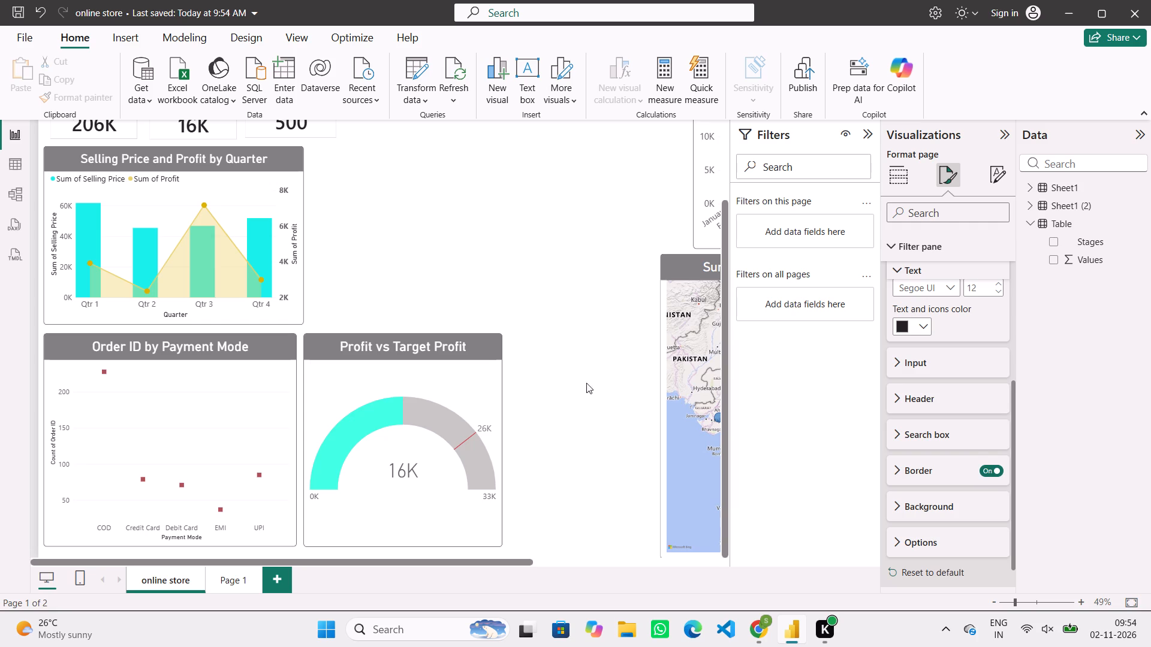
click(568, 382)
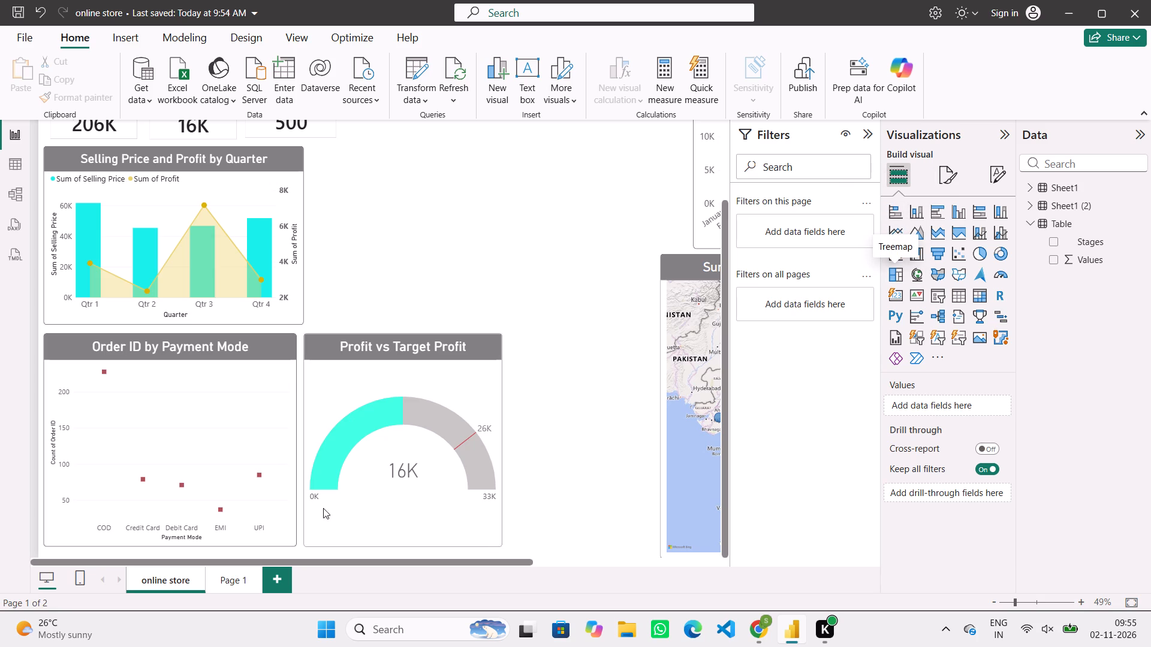
Switch to Page 1.
click(230, 585)
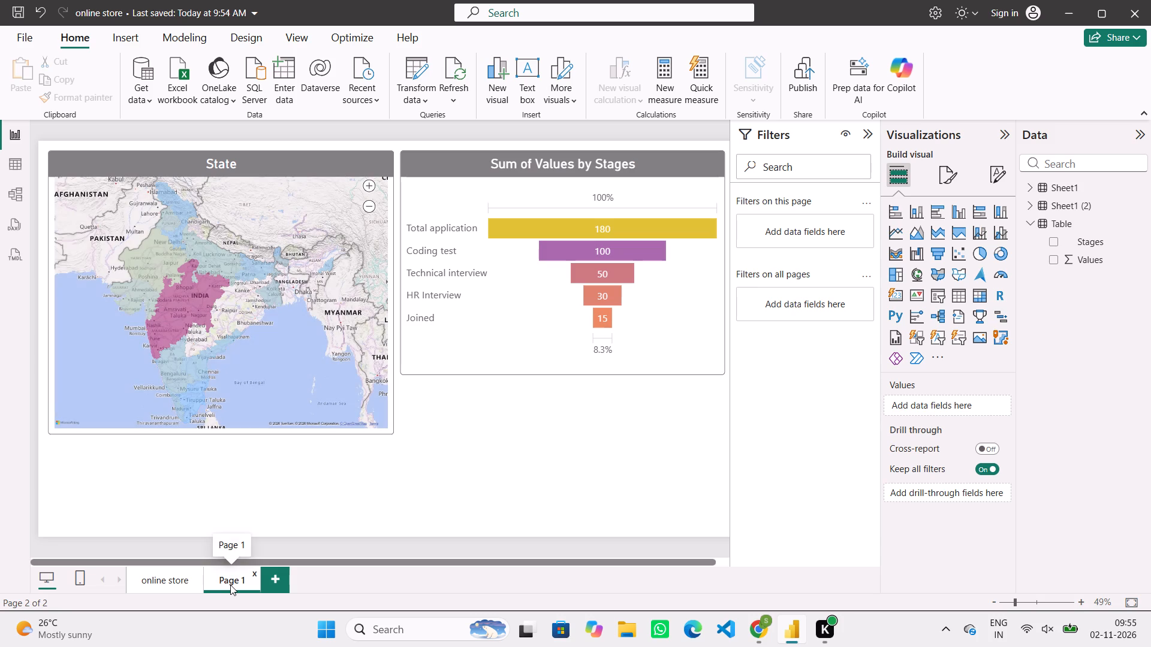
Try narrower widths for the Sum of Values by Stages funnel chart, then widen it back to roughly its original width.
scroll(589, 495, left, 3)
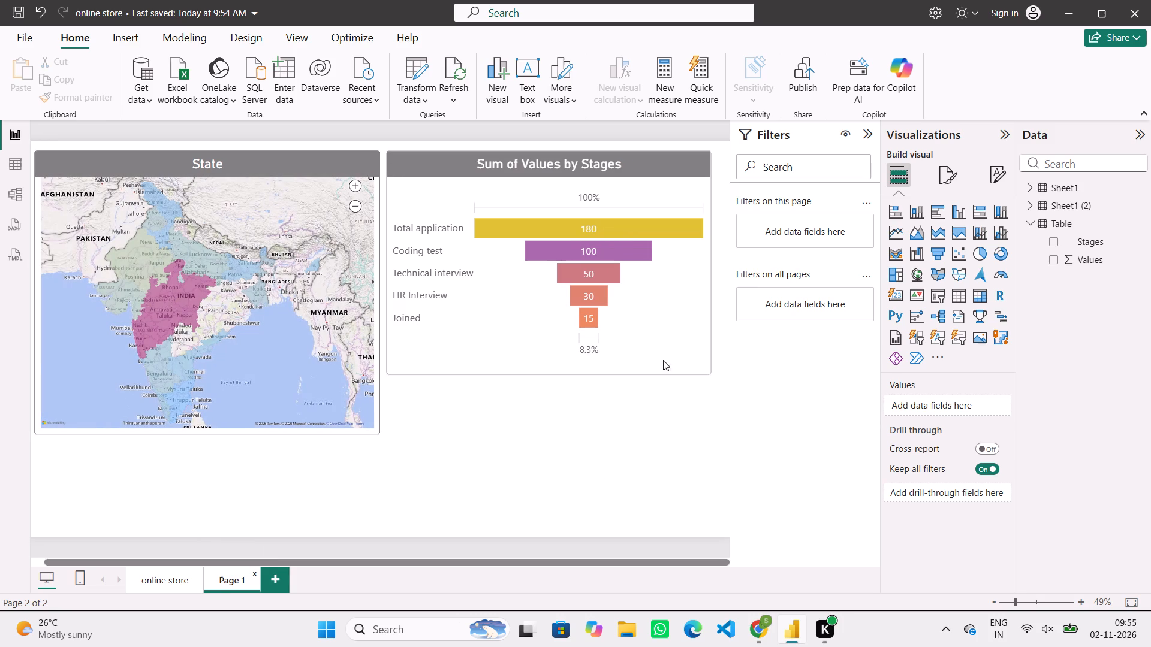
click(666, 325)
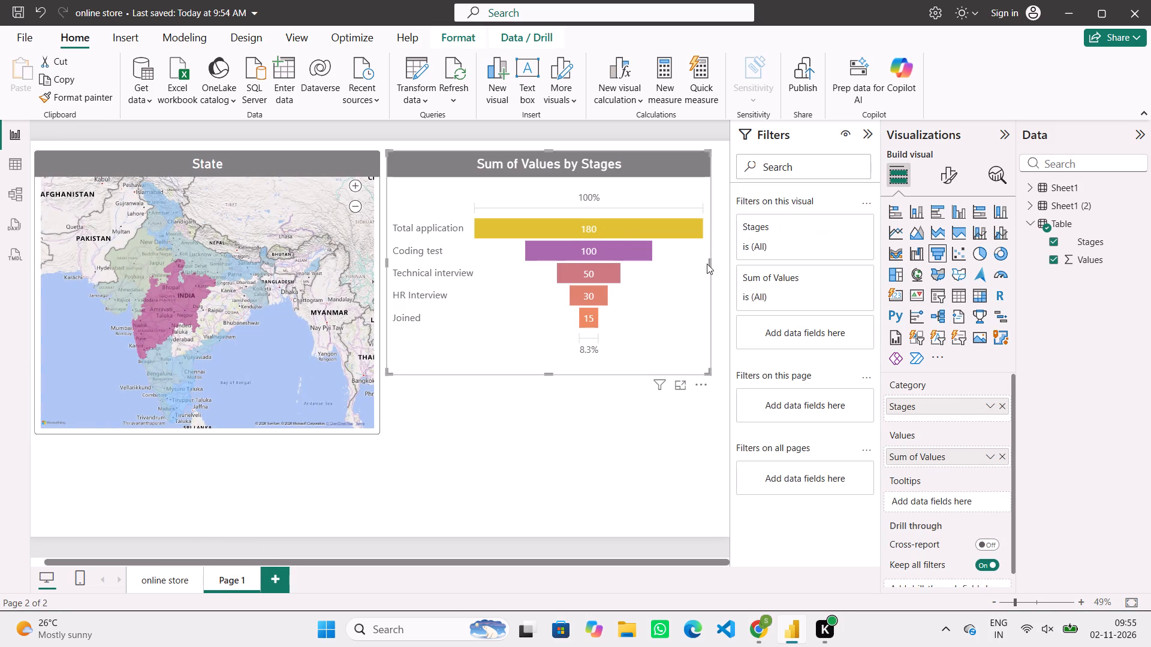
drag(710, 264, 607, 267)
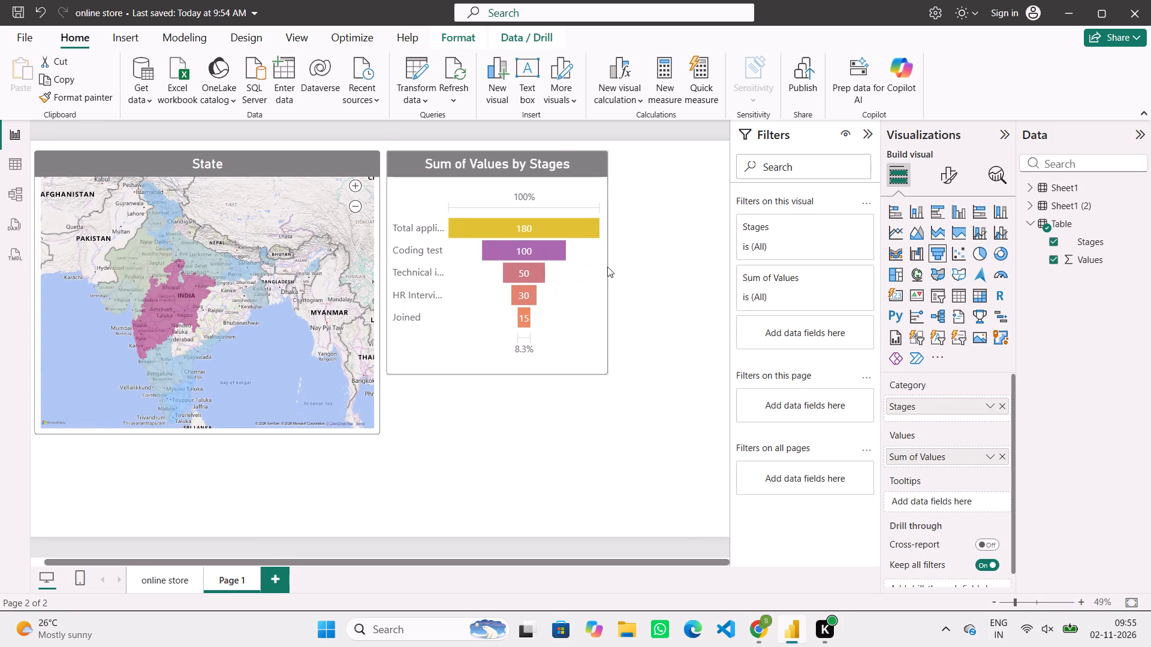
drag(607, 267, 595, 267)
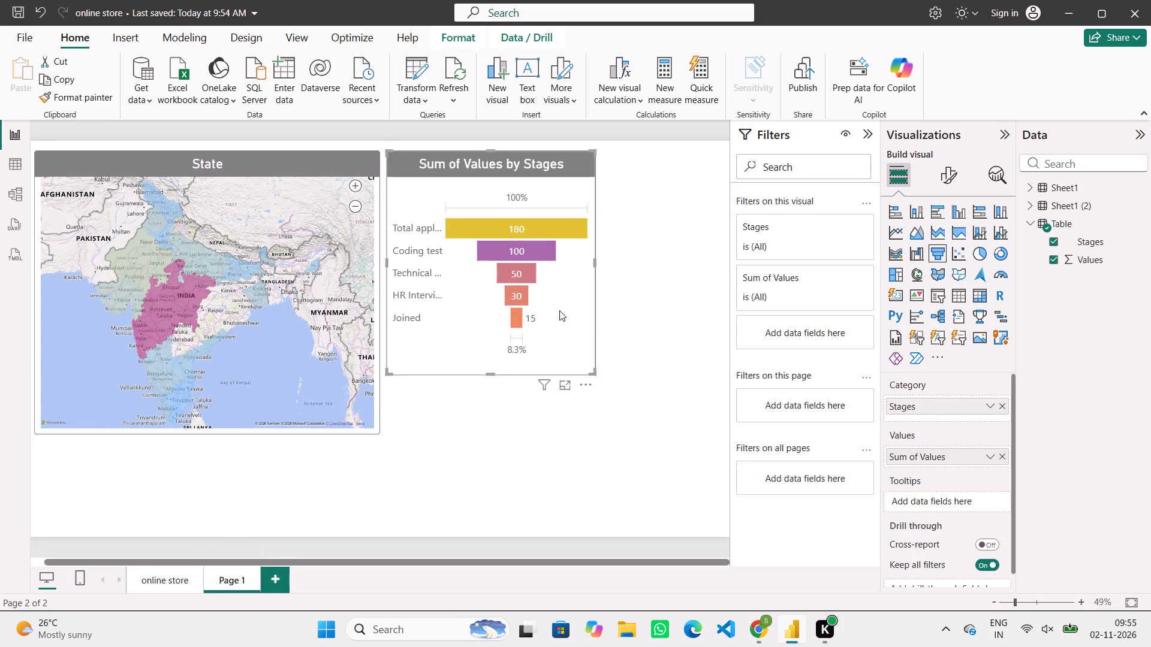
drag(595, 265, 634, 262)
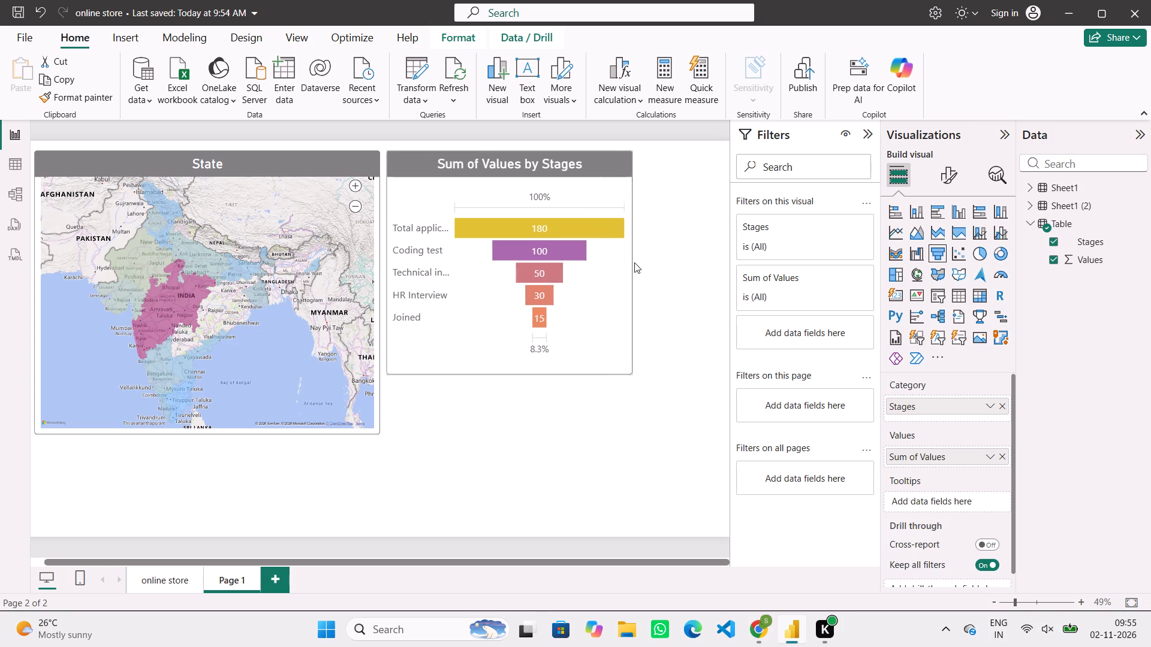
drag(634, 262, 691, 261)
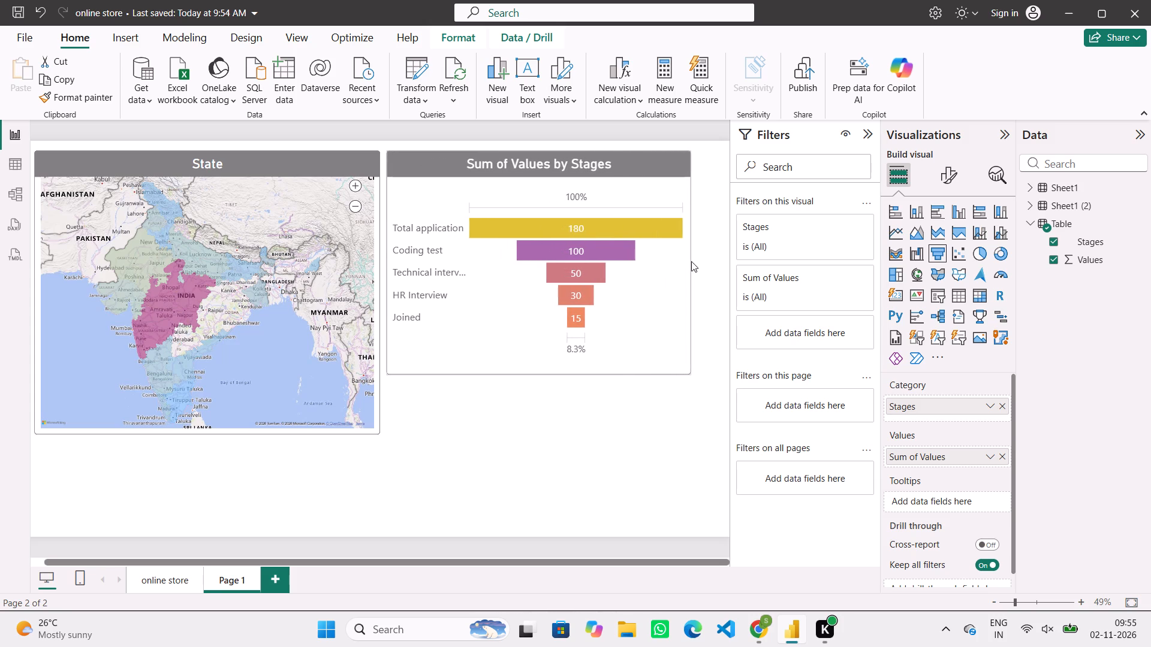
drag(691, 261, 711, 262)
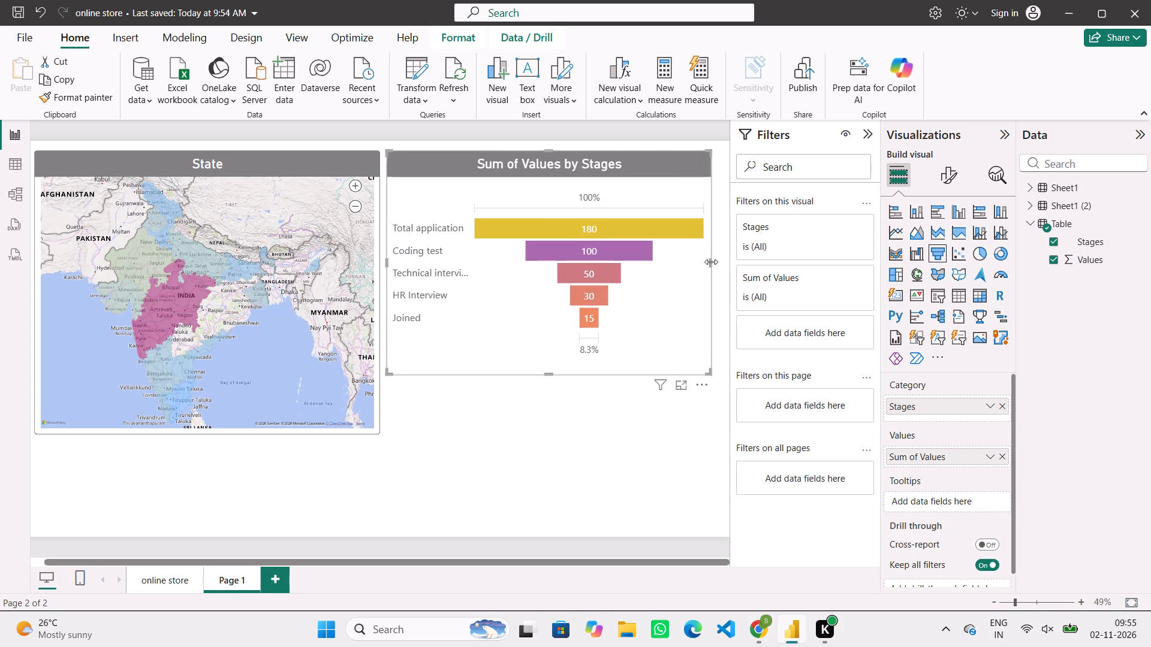
Set the canvas size of Page 1 to 2560 x 1440 (QHD).
click(716, 427)
click(954, 171)
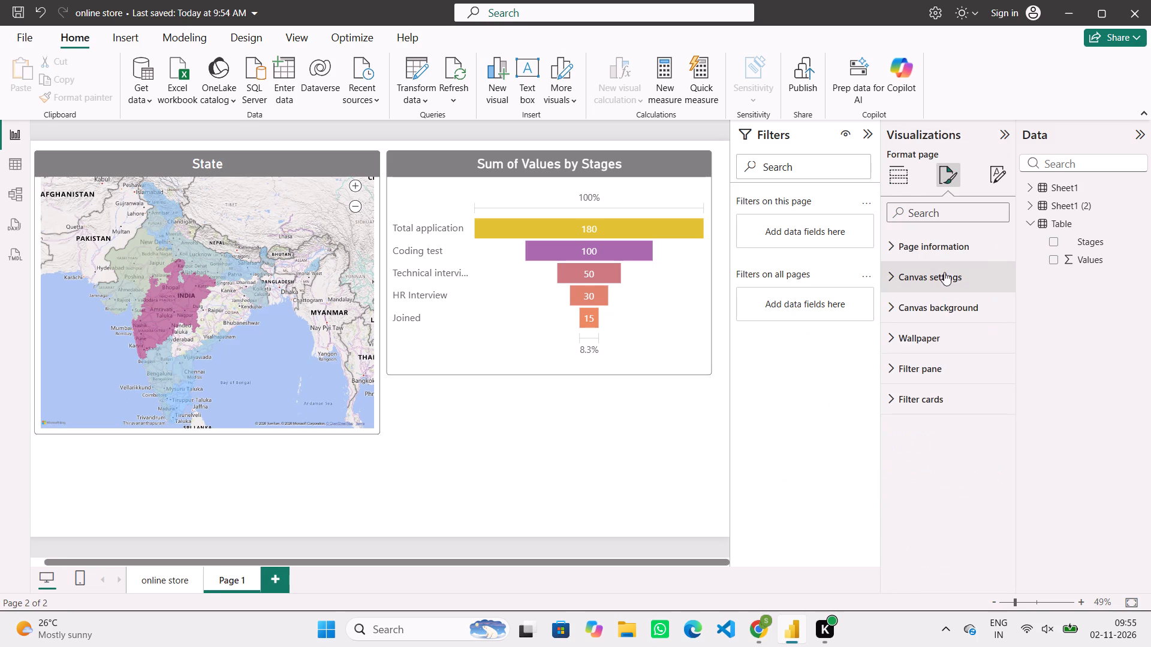
click(944, 278)
click(978, 373)
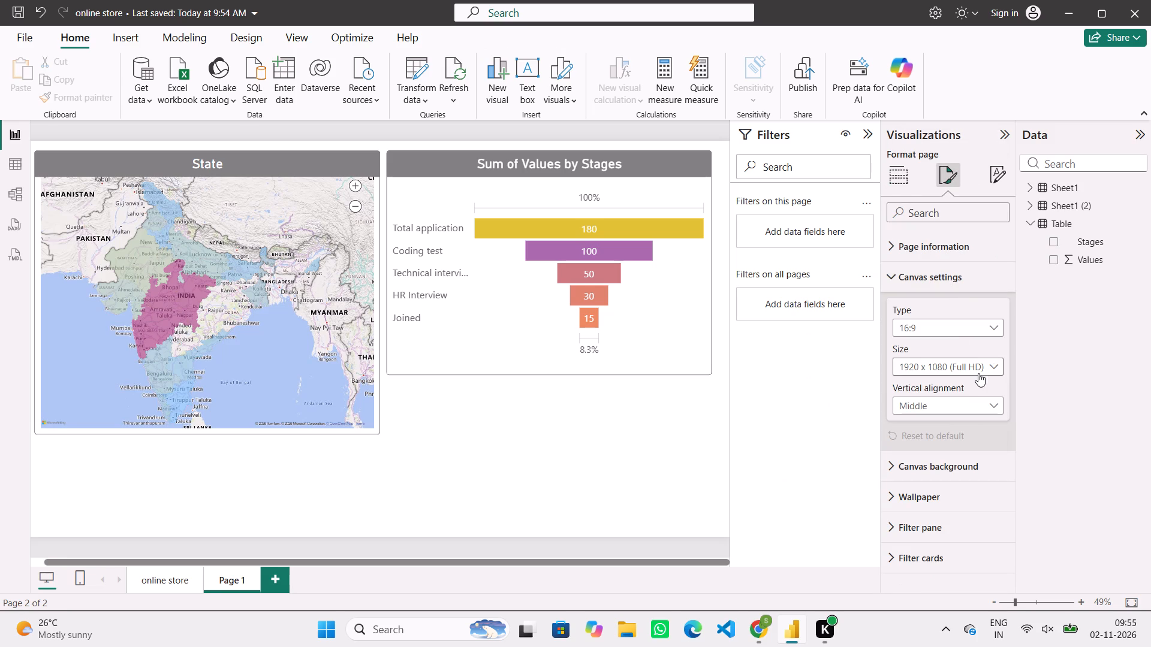
click(957, 417)
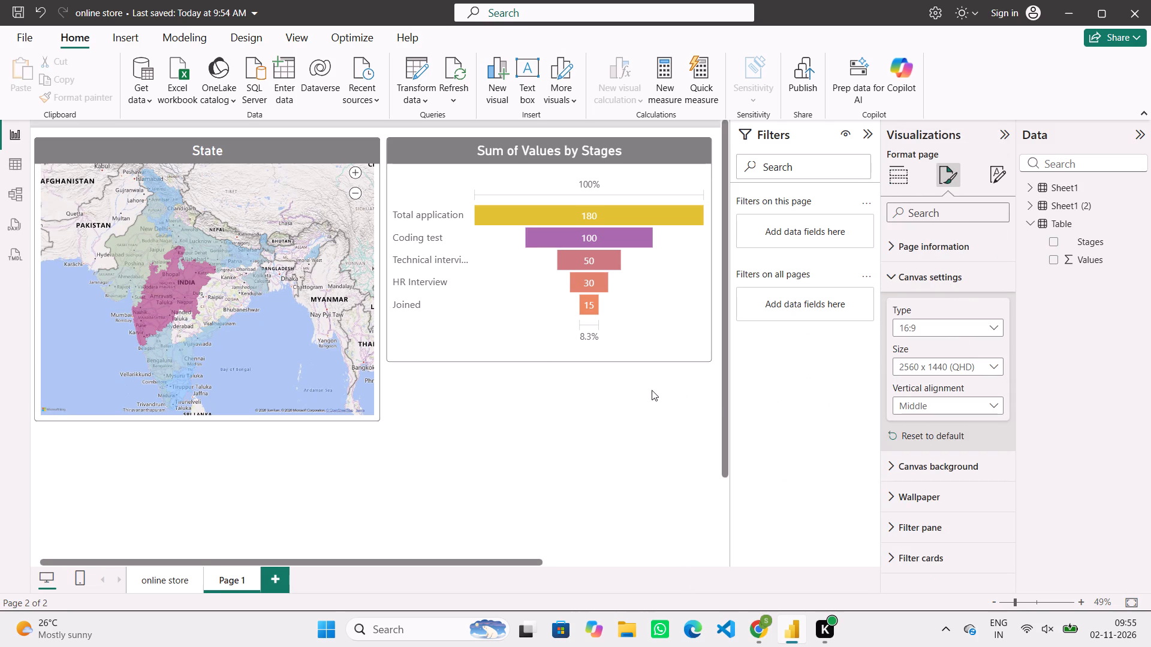
scroll(649, 391, left, 4)
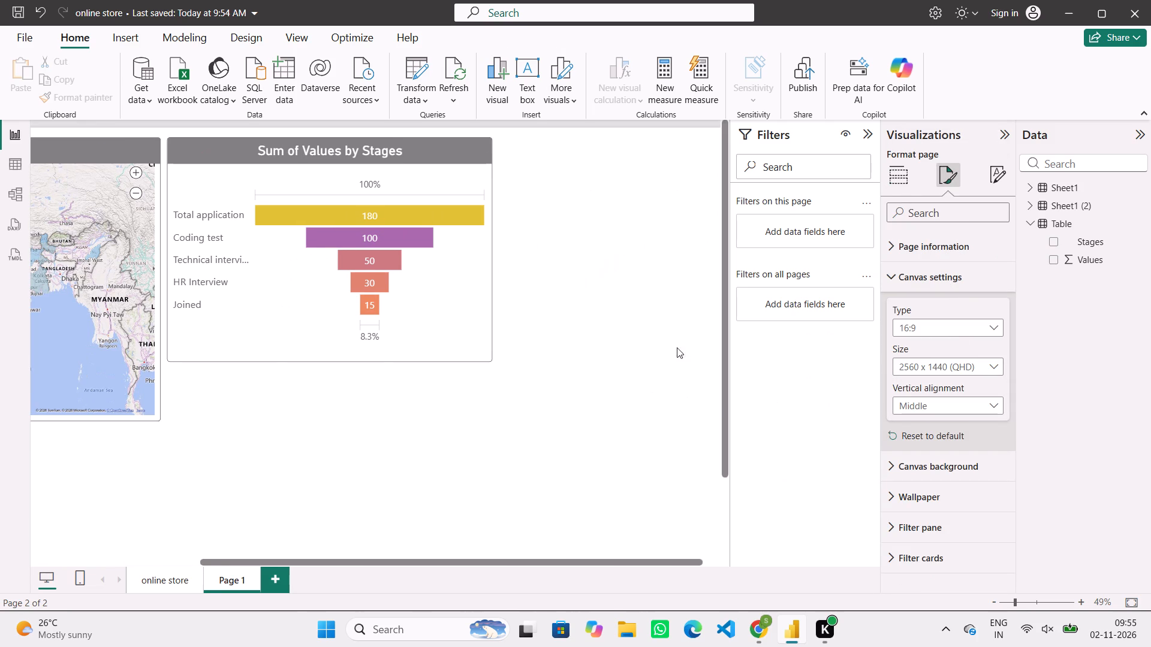
Add an empty treemap visual to Page 1.
click(902, 164)
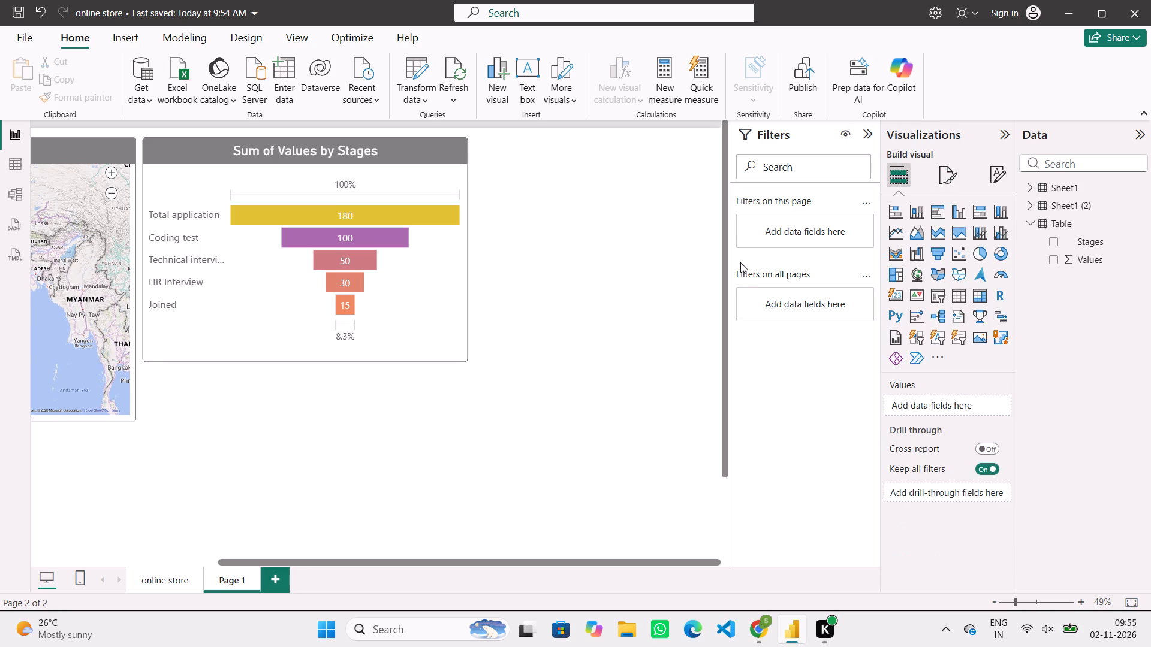
click(895, 273)
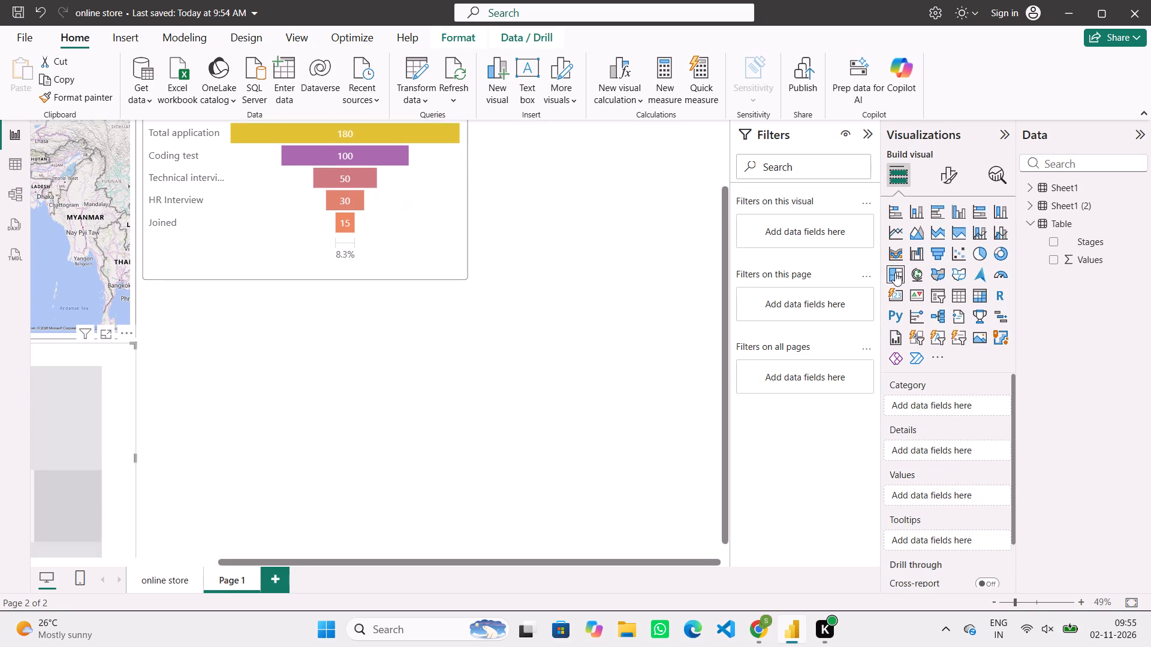
scroll(400, 314, right, 6)
scroll(400, 314, down, 3)
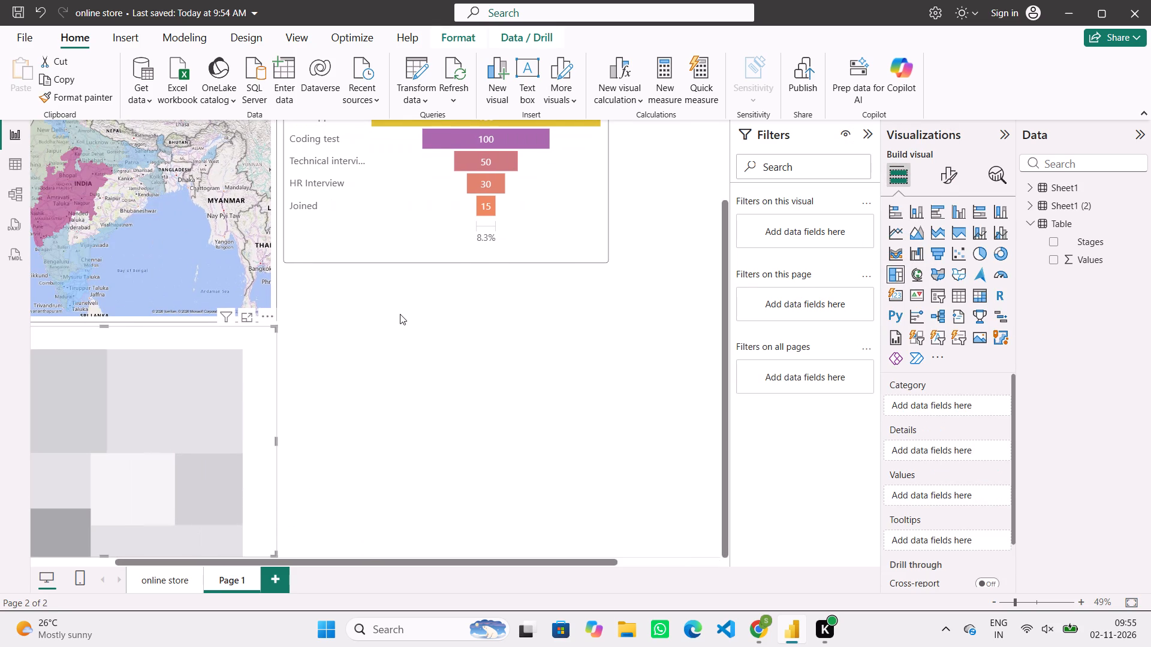
scroll(466, 424, down, 3)
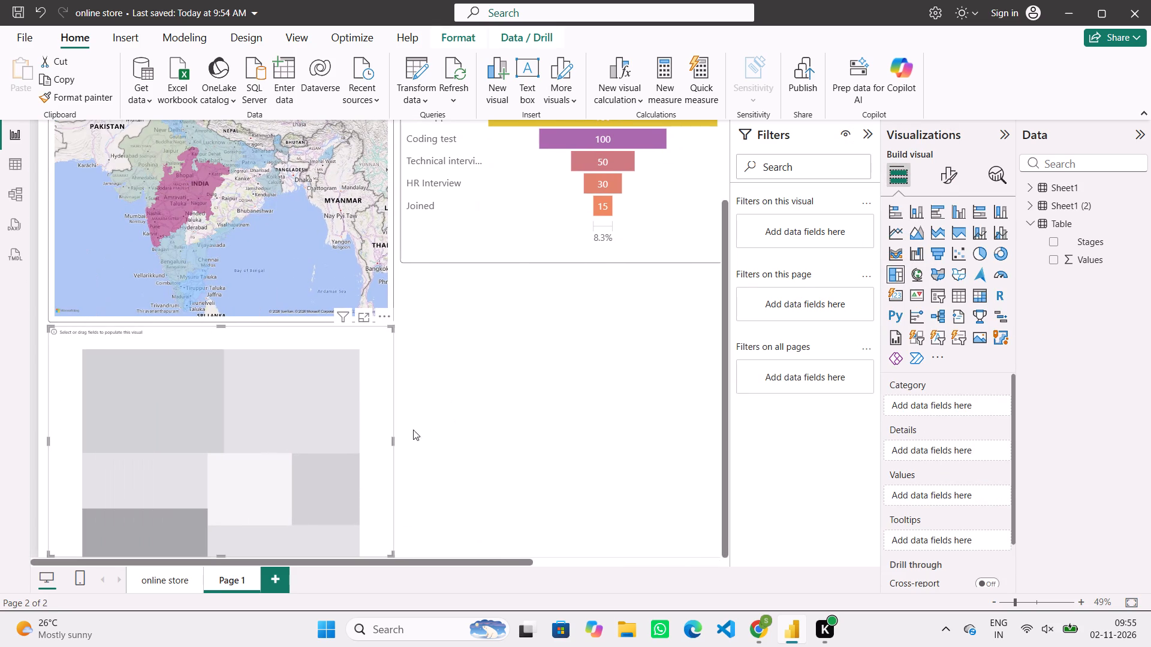
Move the State map up to the top edge of the page and place the empty treemap directly beneath it.
scroll(326, 285, up, 5)
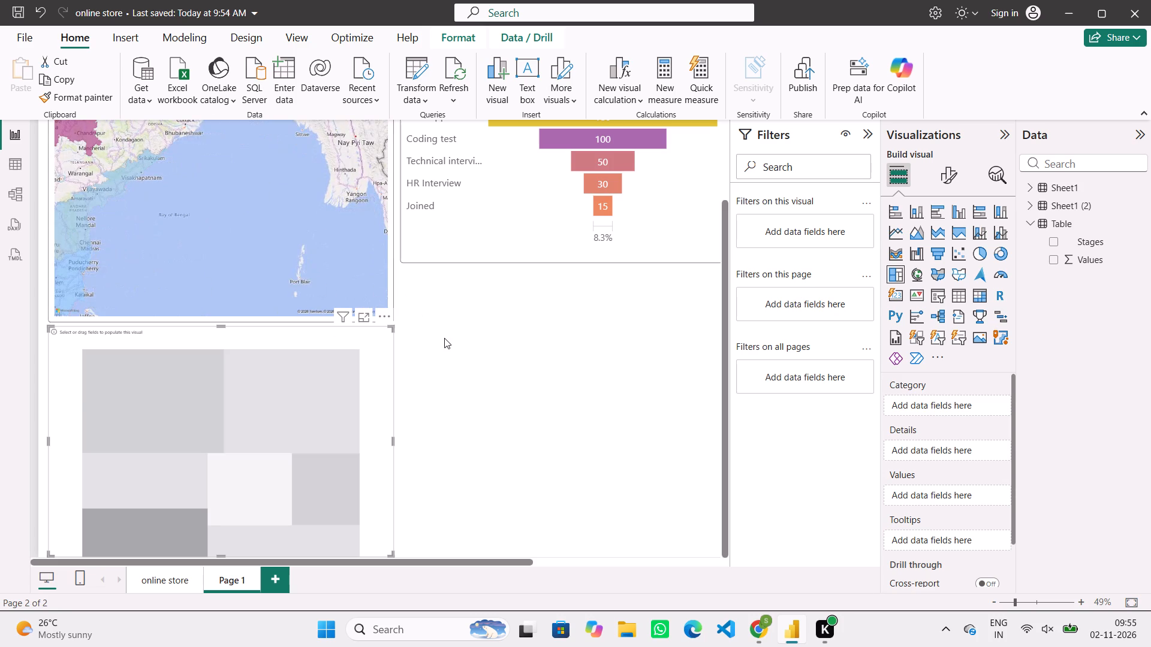
scroll(444, 338, up, 4)
drag(338, 308, 341, 291)
drag(323, 149, 323, 141)
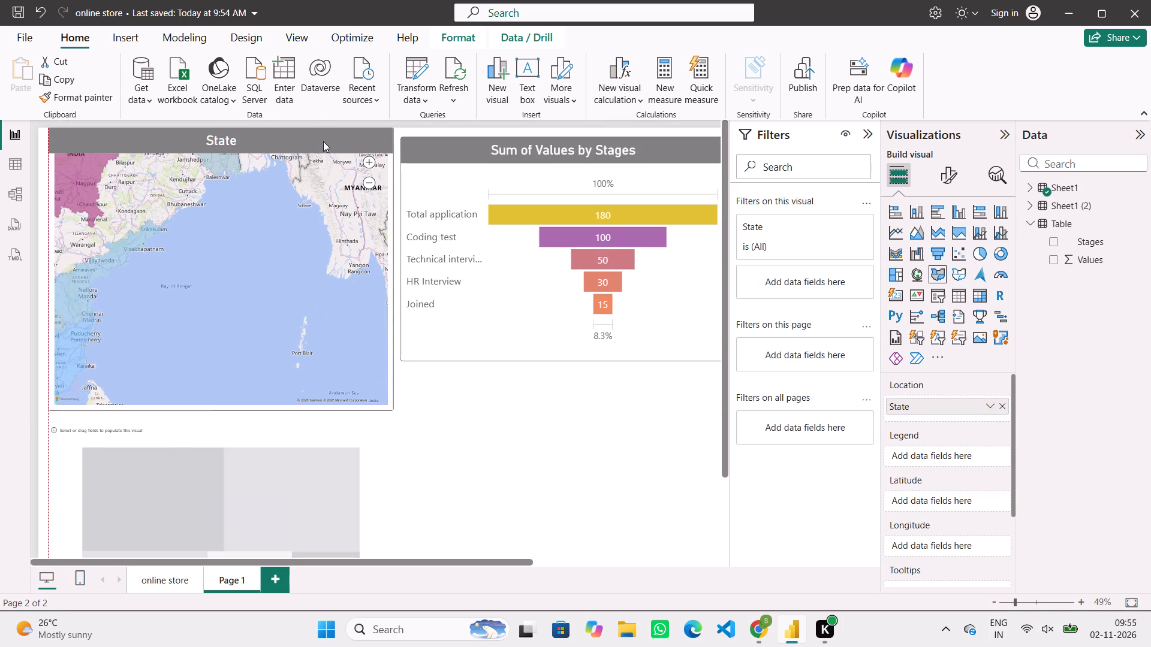
drag(323, 141, 323, 140)
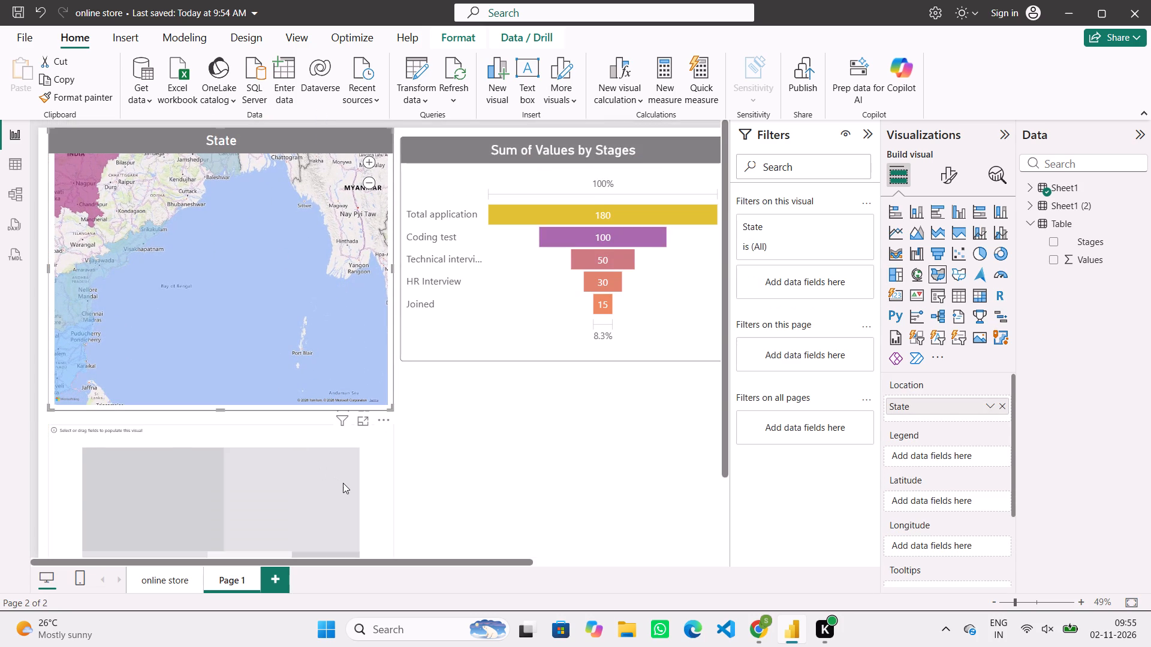
drag(343, 483, 343, 468)
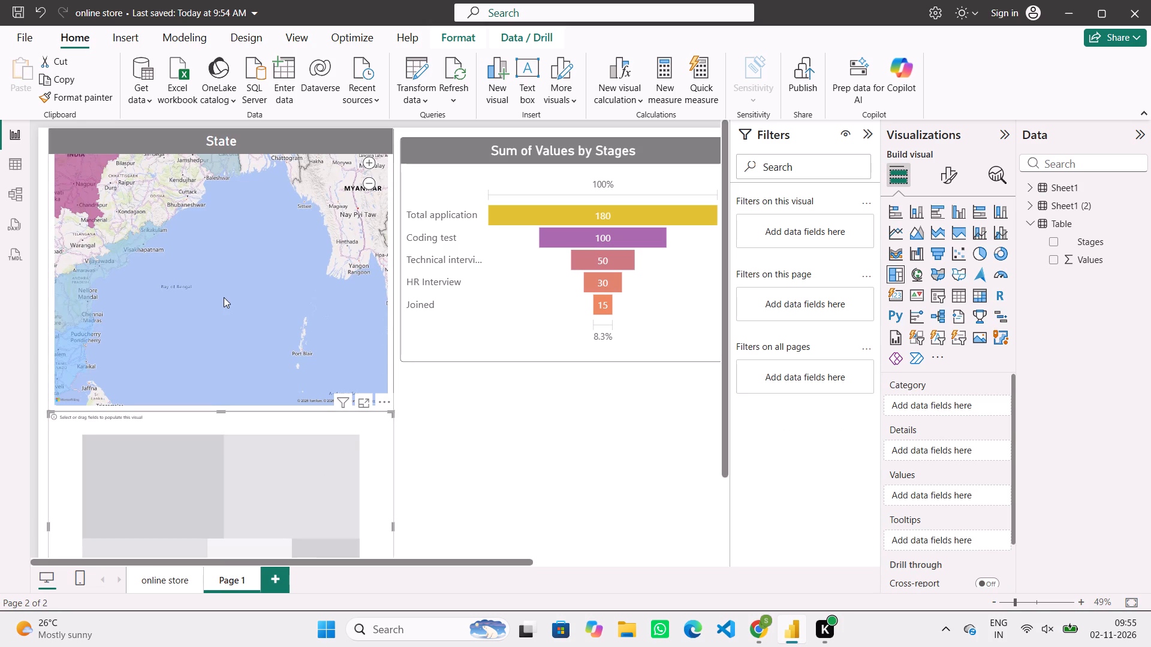
Zoom out the State map and recentre it on India, then deselect the visual.
scroll(224, 297, right, 1)
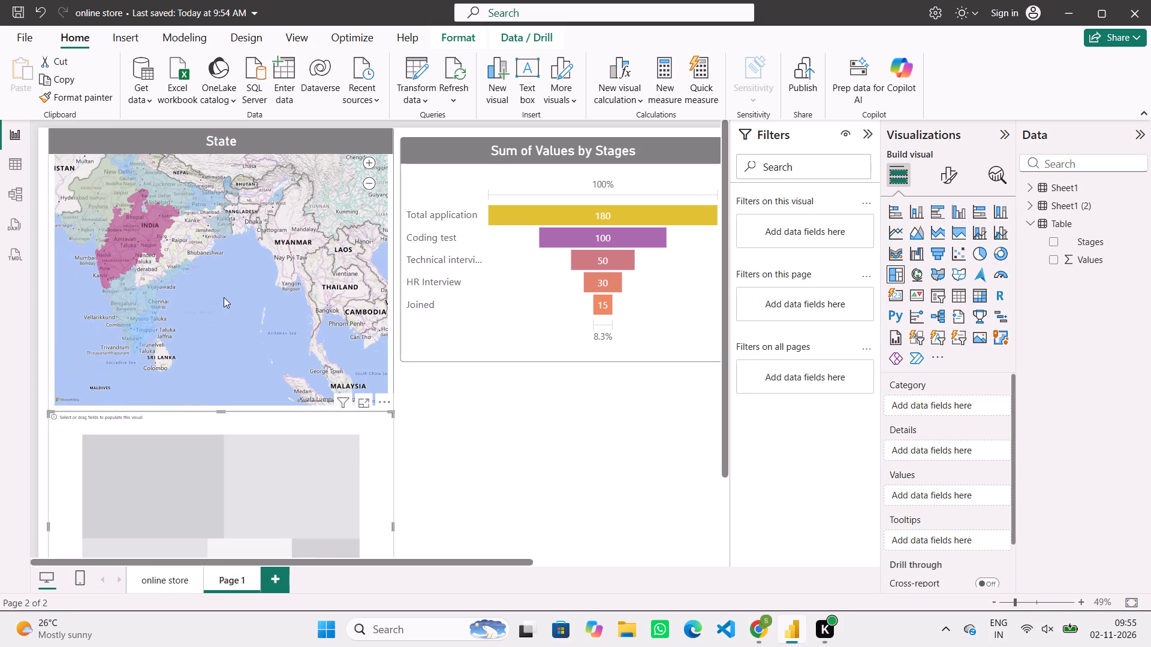
drag(199, 278, 213, 300)
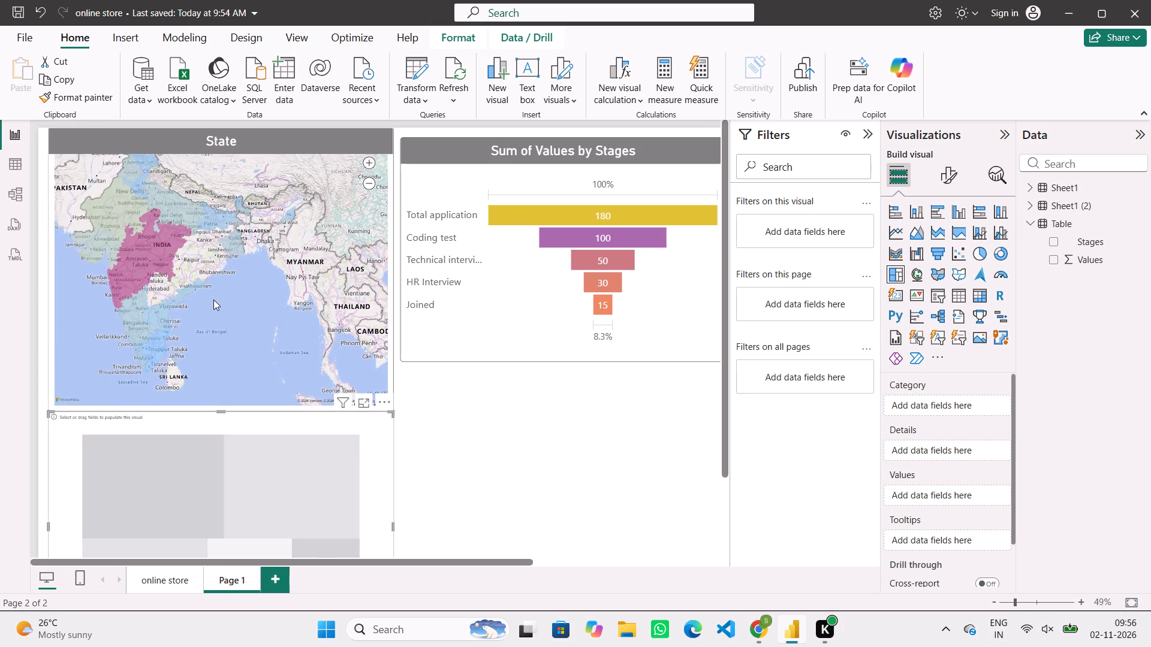
drag(213, 300, 245, 335)
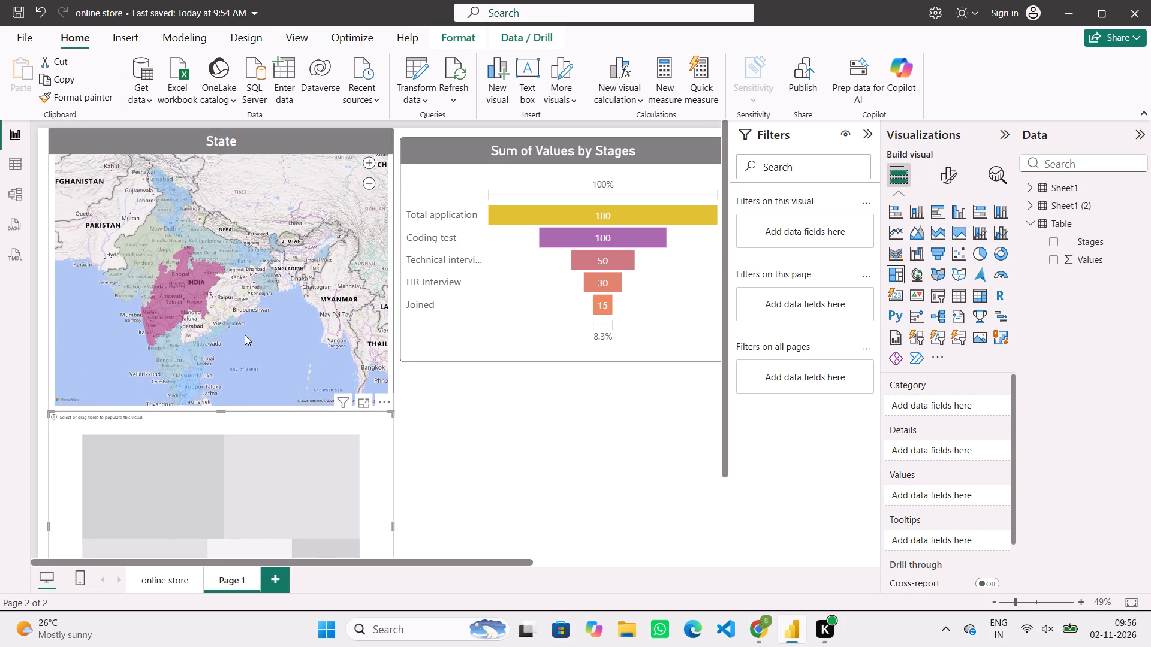
drag(245, 335, 245, 331)
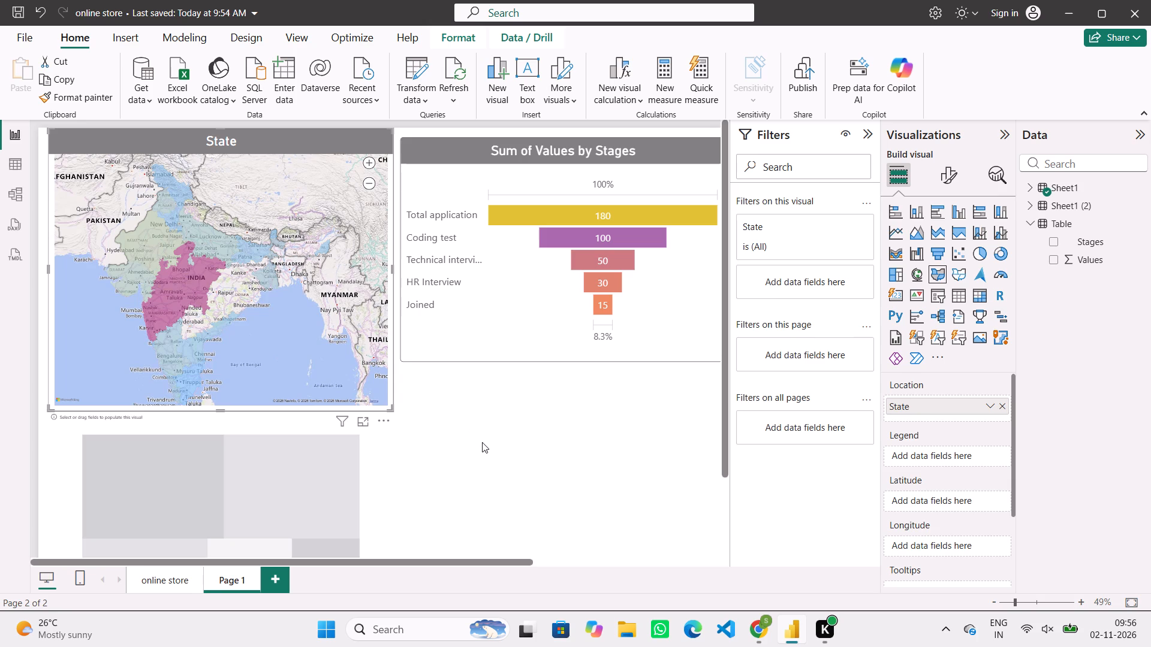
click(482, 442)
Select the empty treemap and expand the Sheet1 table to show its fields.
scroll(482, 442, down, 4)
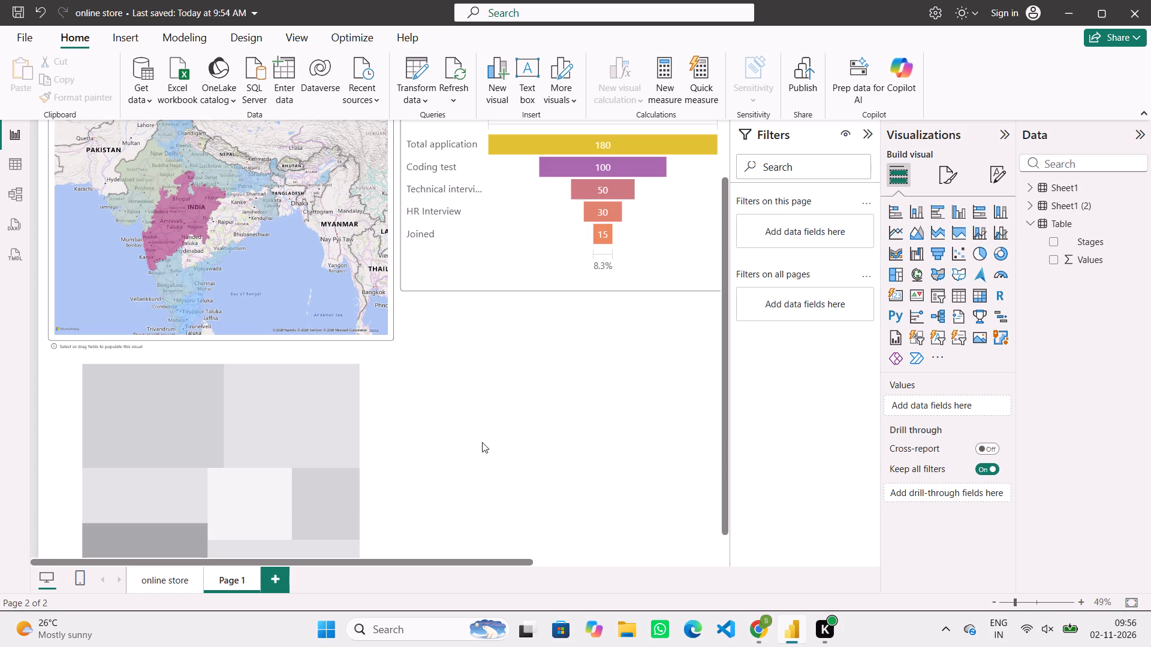
click(275, 361)
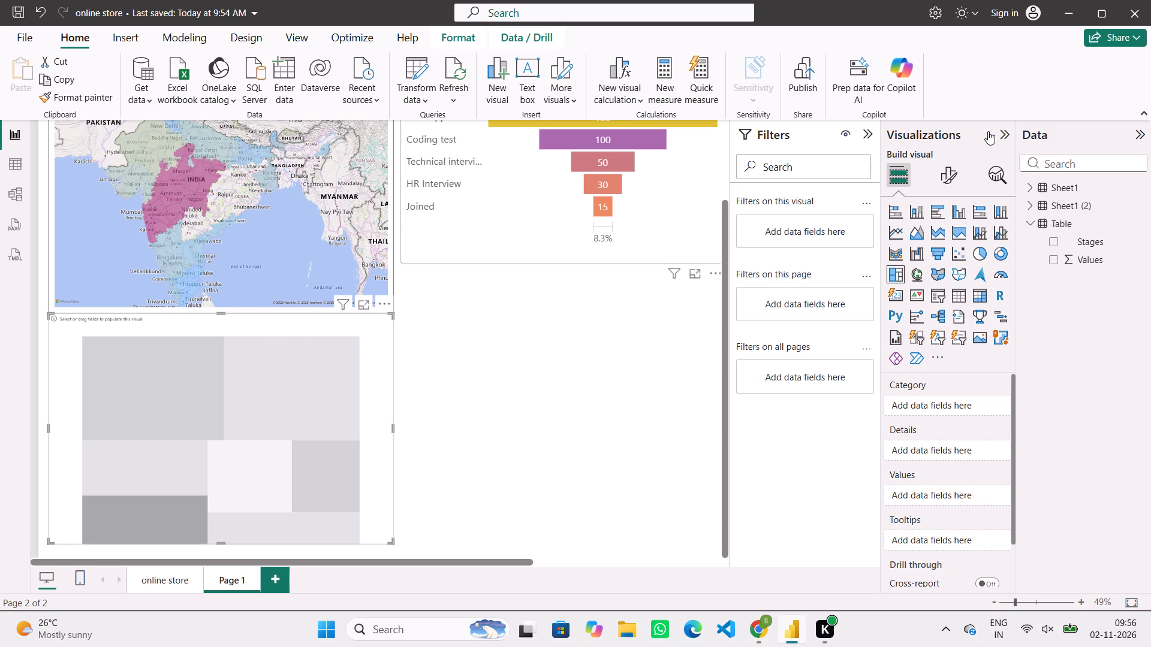
click(1035, 191)
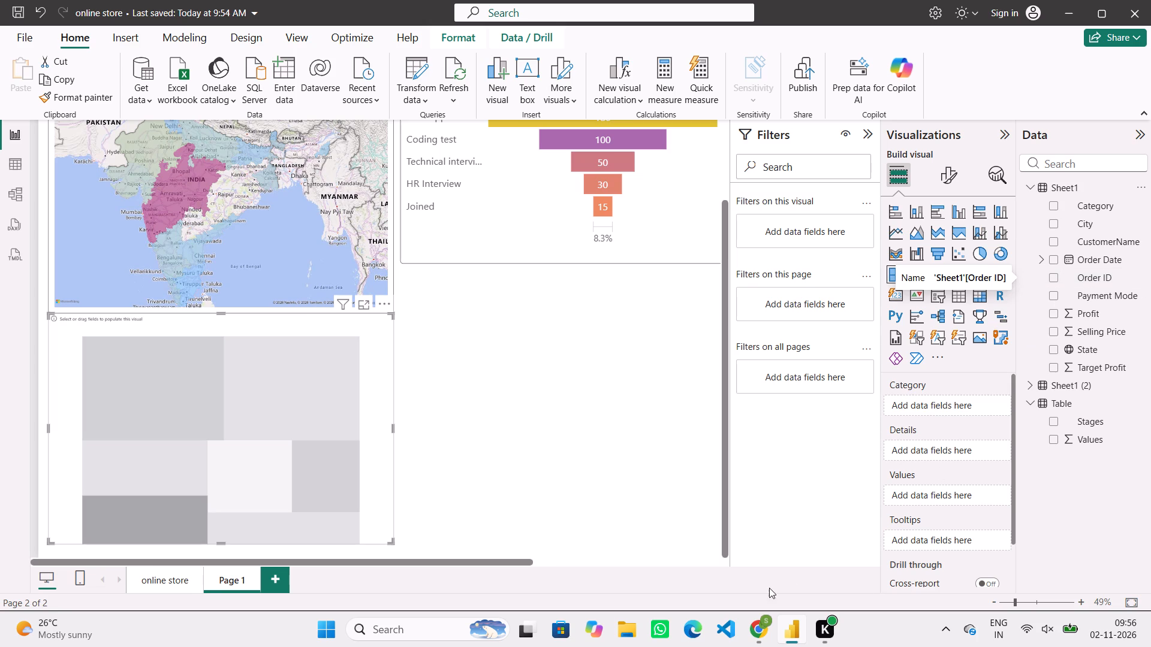
Switch to Chrome, open the course's Tree Map | Cheat Sheet lesson and read the Treemap Visual section.
click(759, 628)
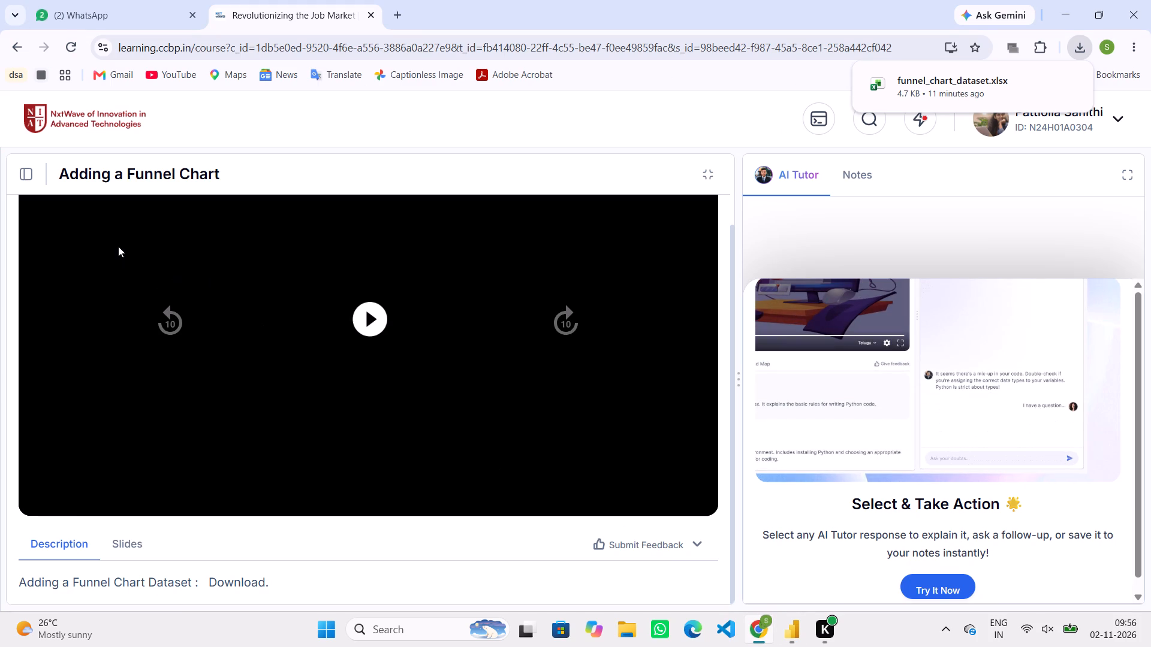
click(20, 170)
scroll(81, 379, down, 2)
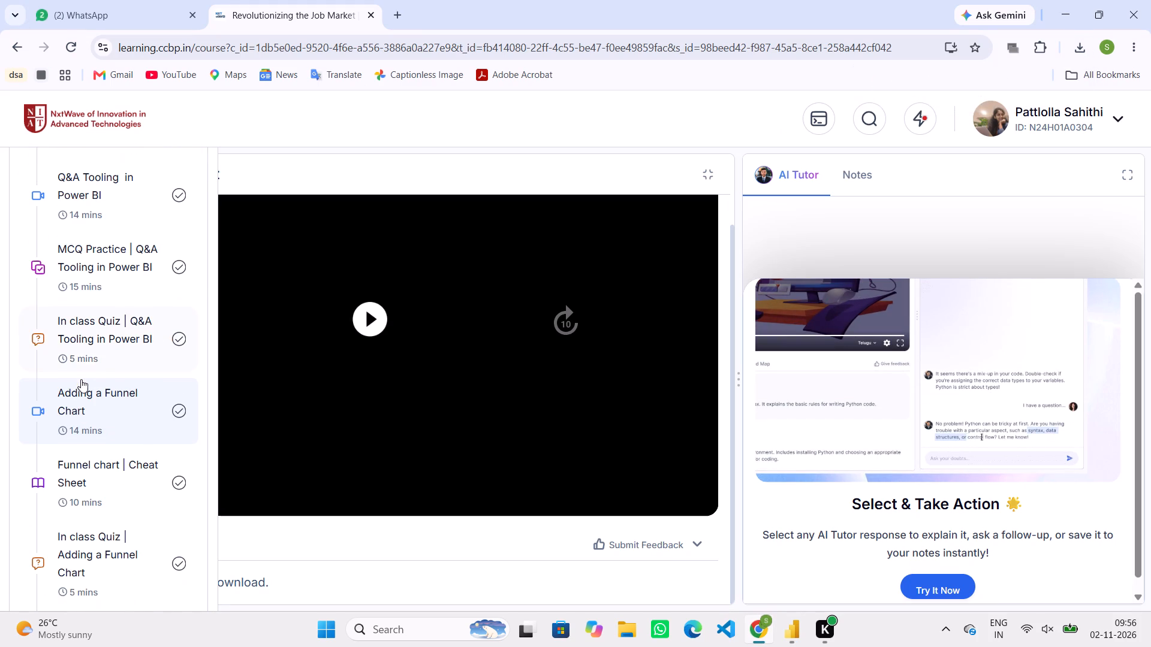
scroll(81, 379, down, 5)
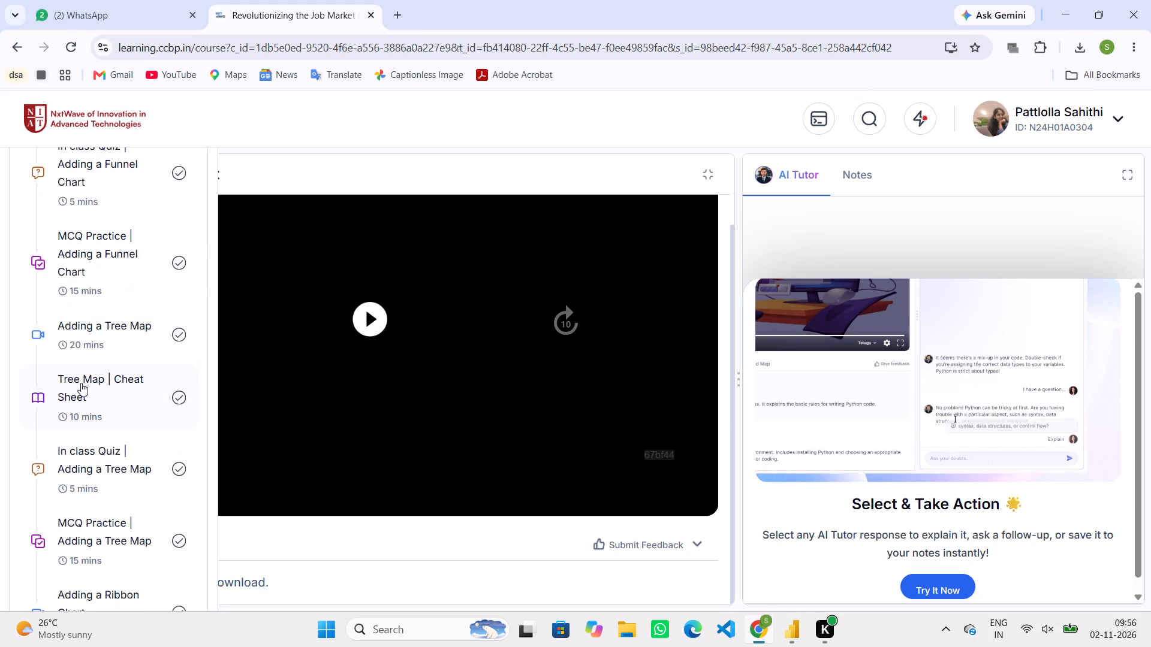
click(81, 392)
scroll(400, 404, down, 5)
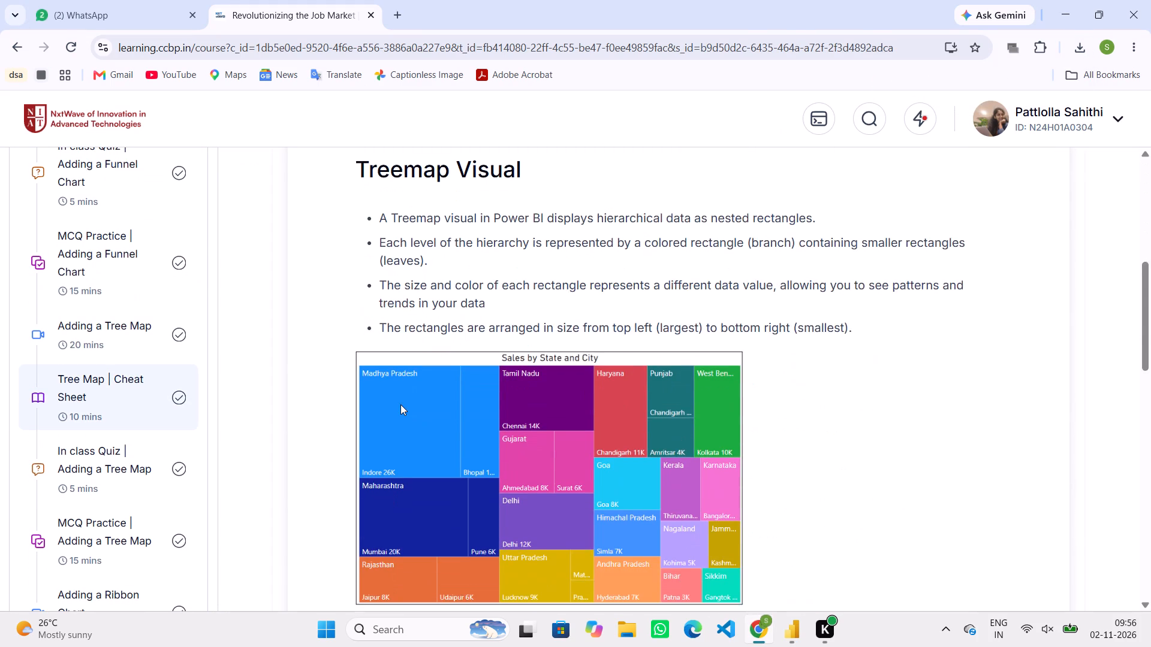
scroll(358, 468, down, 2)
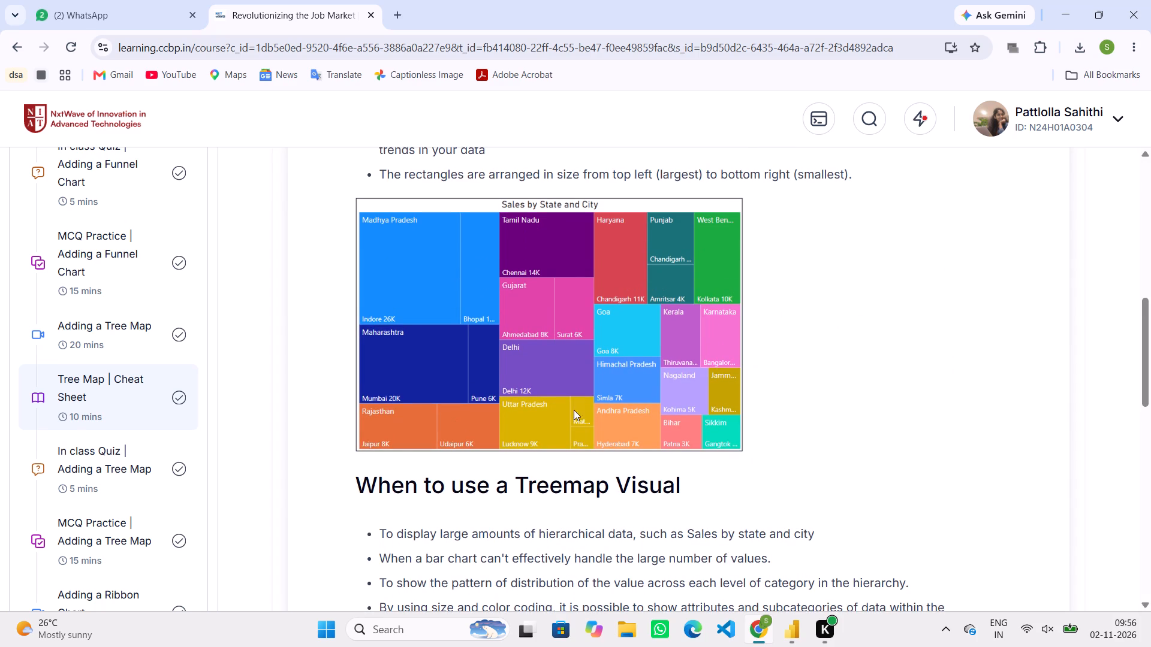
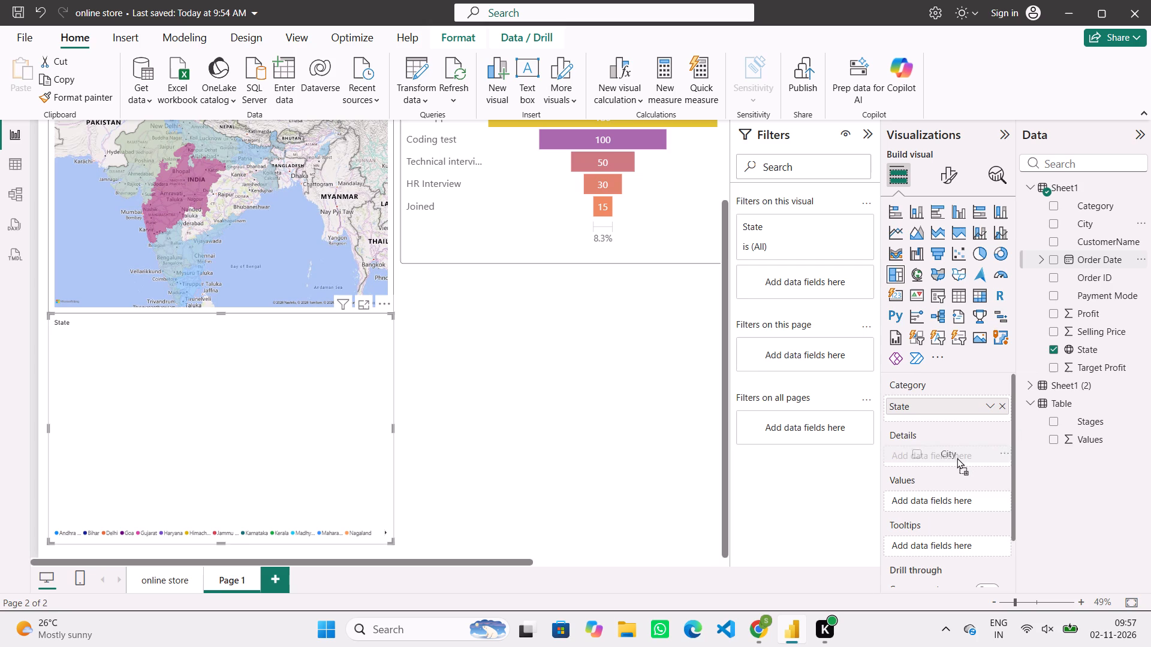
Add City to the treemap's Details and Selling Price to its Values, removing Selling Price from Tooltips where it was misplaced.
drag(957, 458, 956, 458)
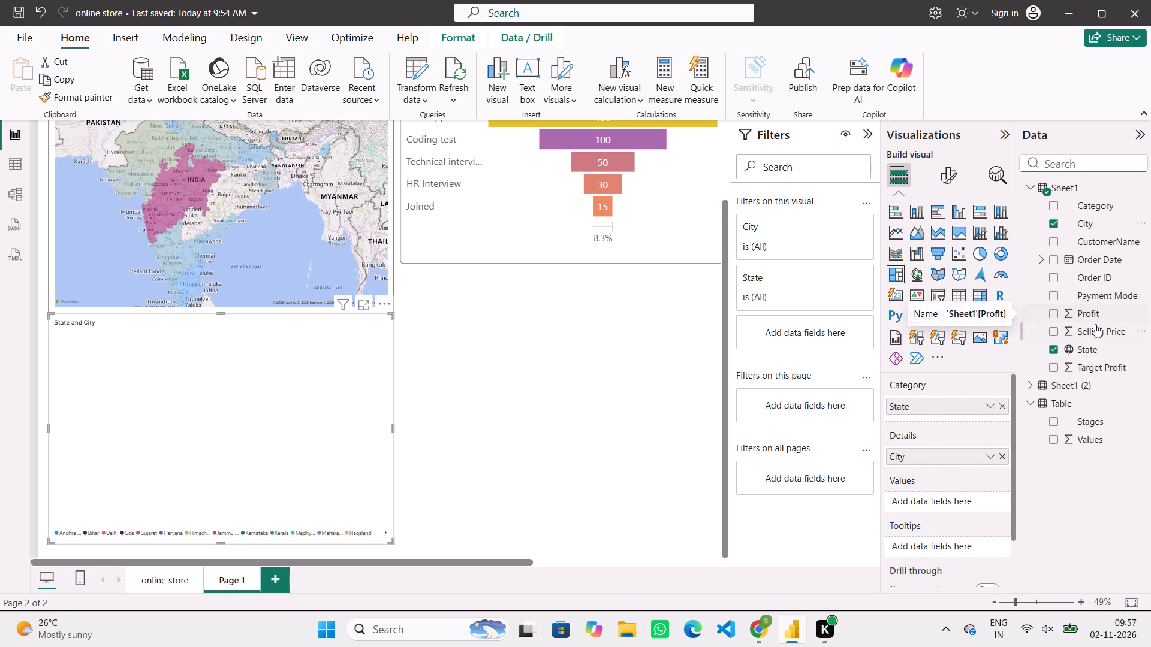
drag(1099, 332, 953, 528)
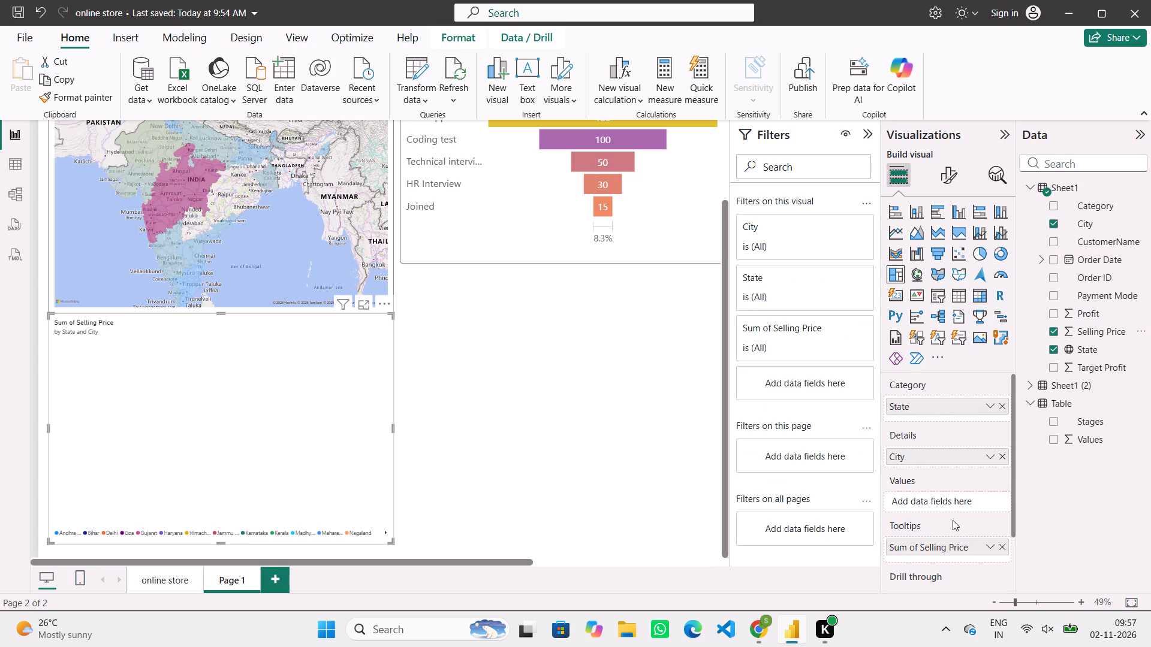
click(1004, 548)
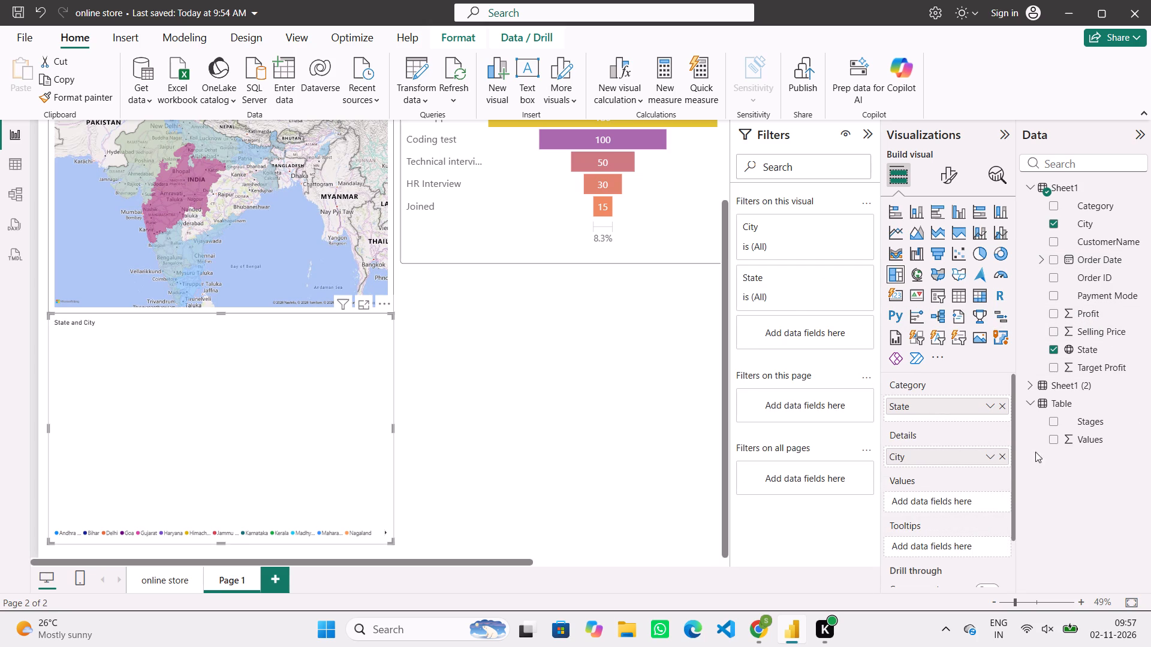
drag(1077, 333, 945, 503)
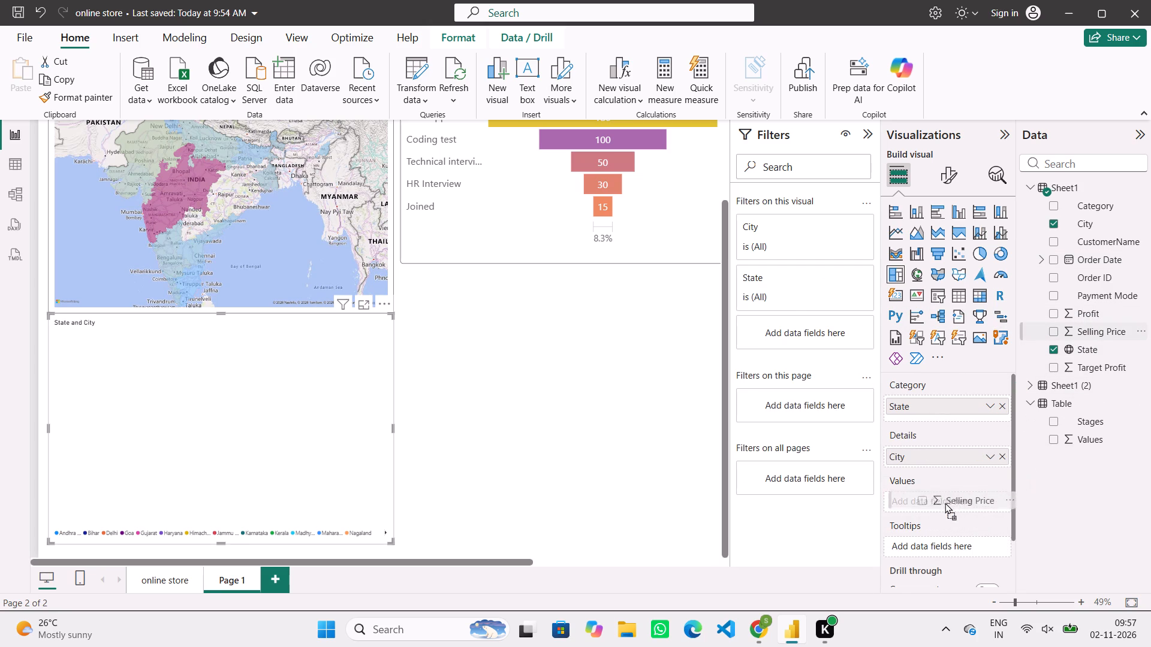
drag(945, 503, 943, 503)
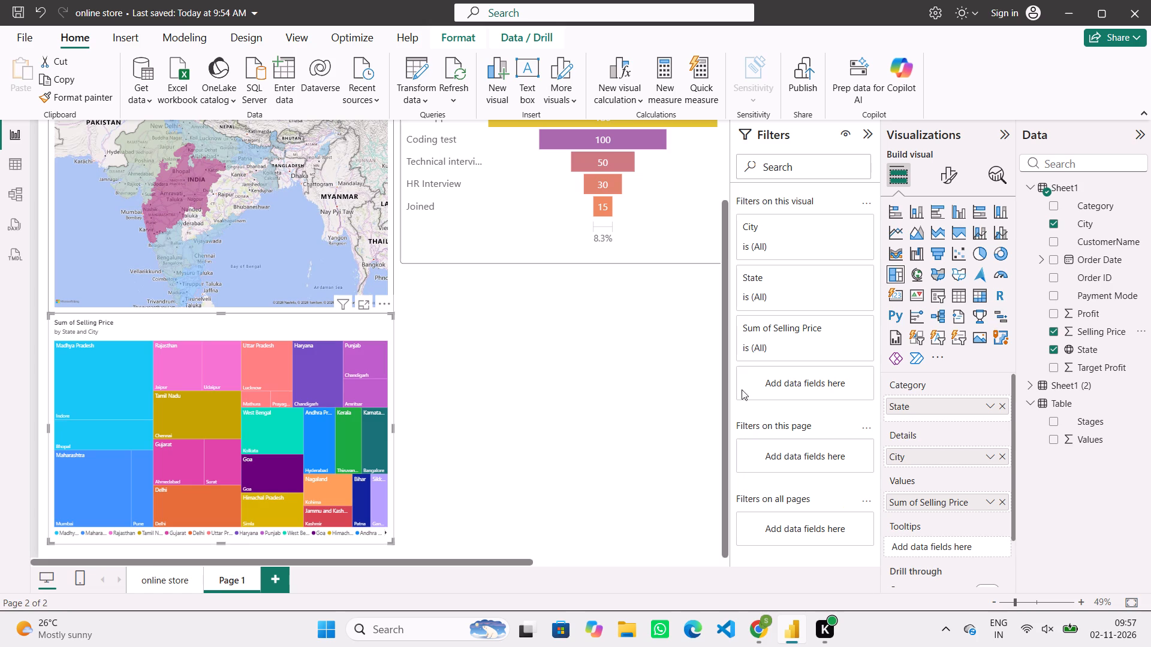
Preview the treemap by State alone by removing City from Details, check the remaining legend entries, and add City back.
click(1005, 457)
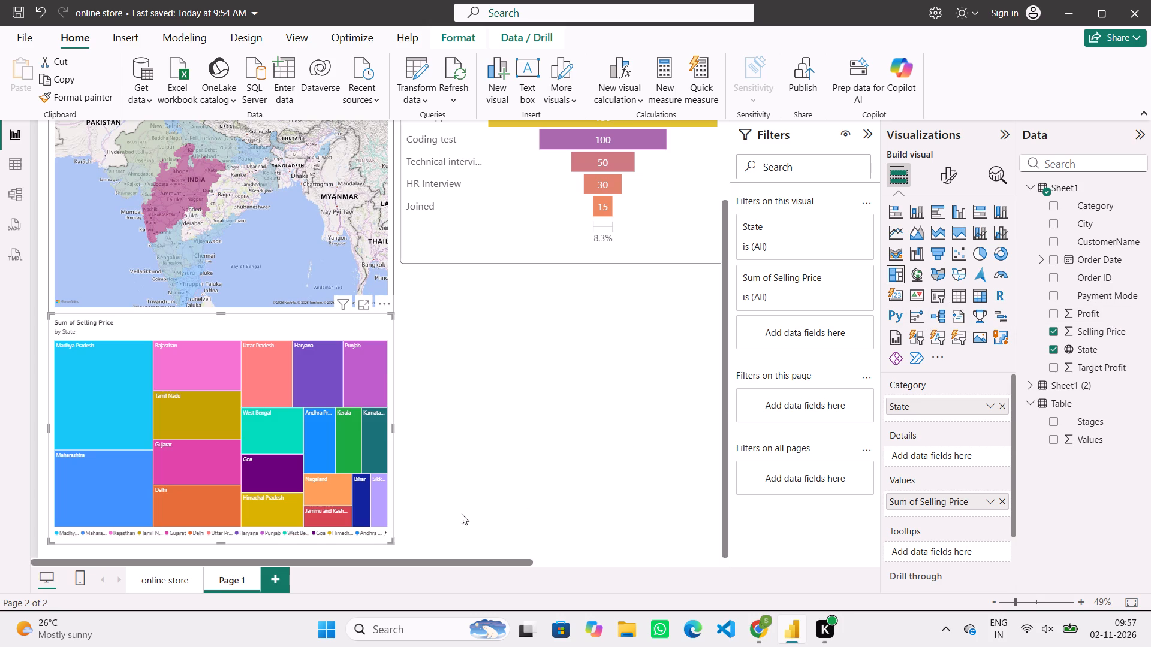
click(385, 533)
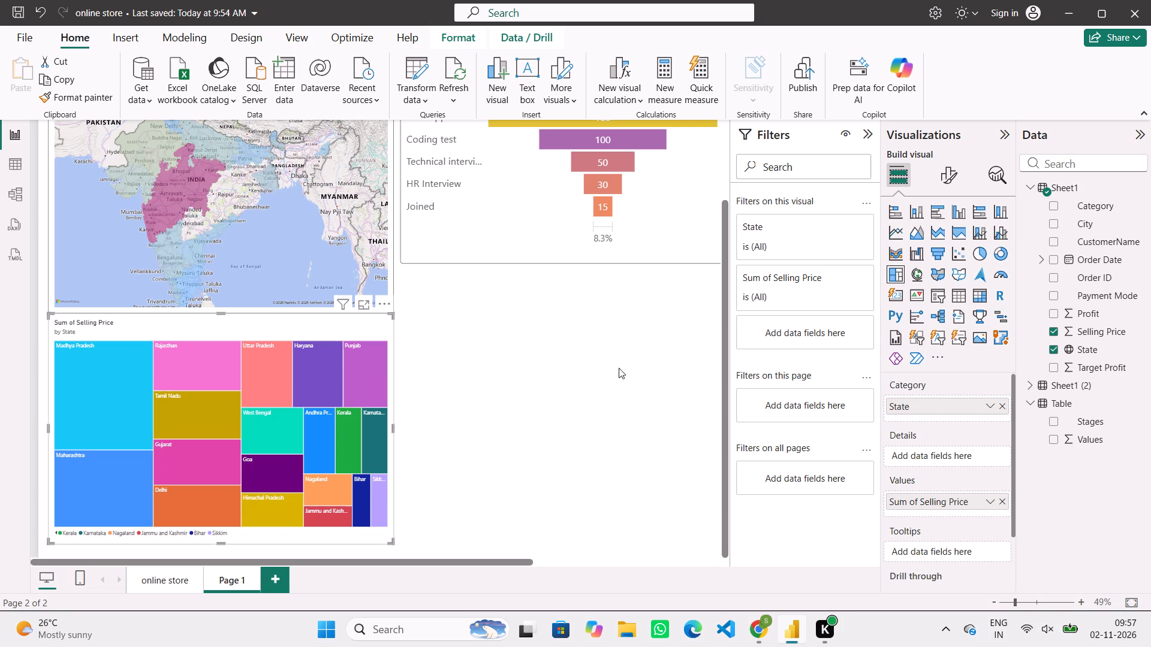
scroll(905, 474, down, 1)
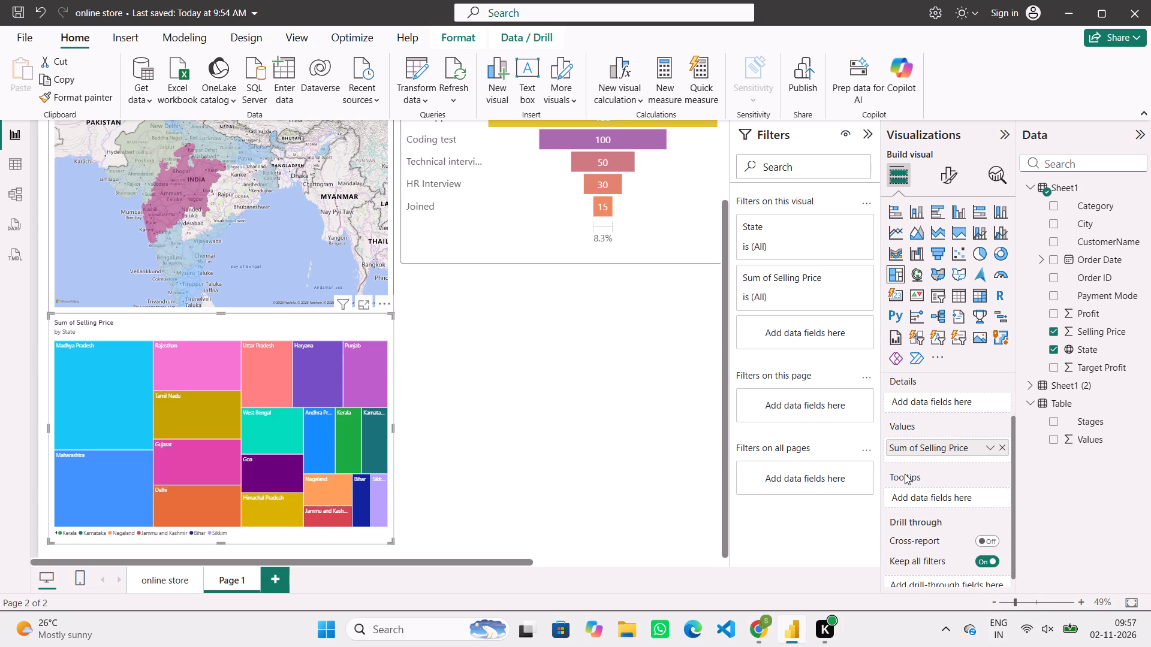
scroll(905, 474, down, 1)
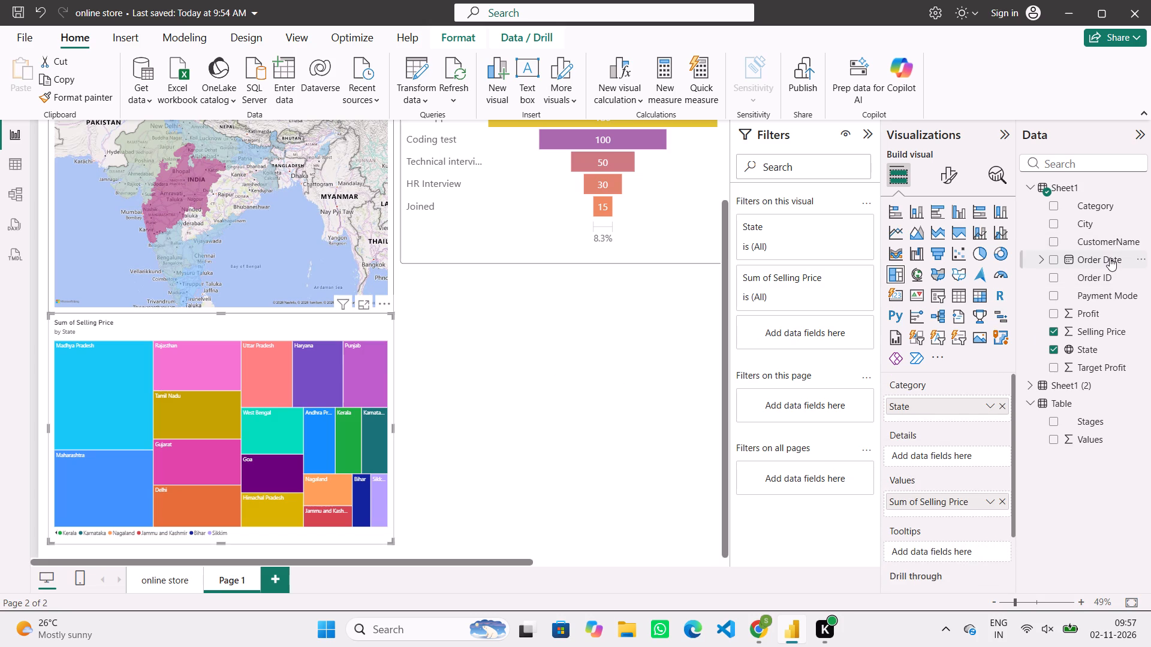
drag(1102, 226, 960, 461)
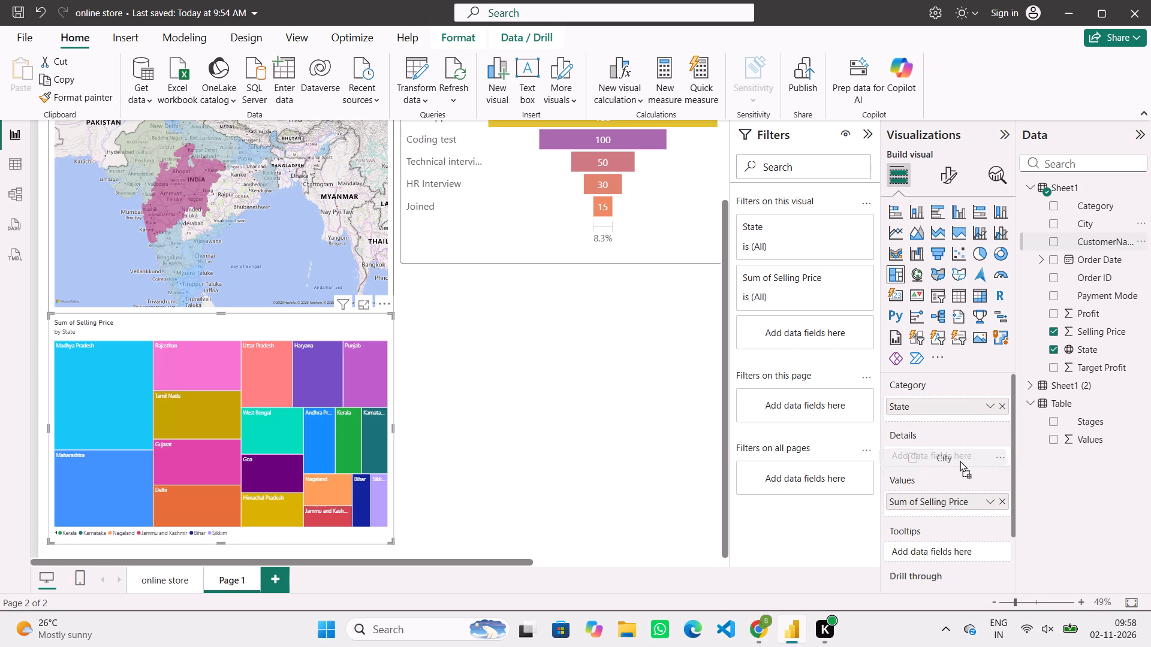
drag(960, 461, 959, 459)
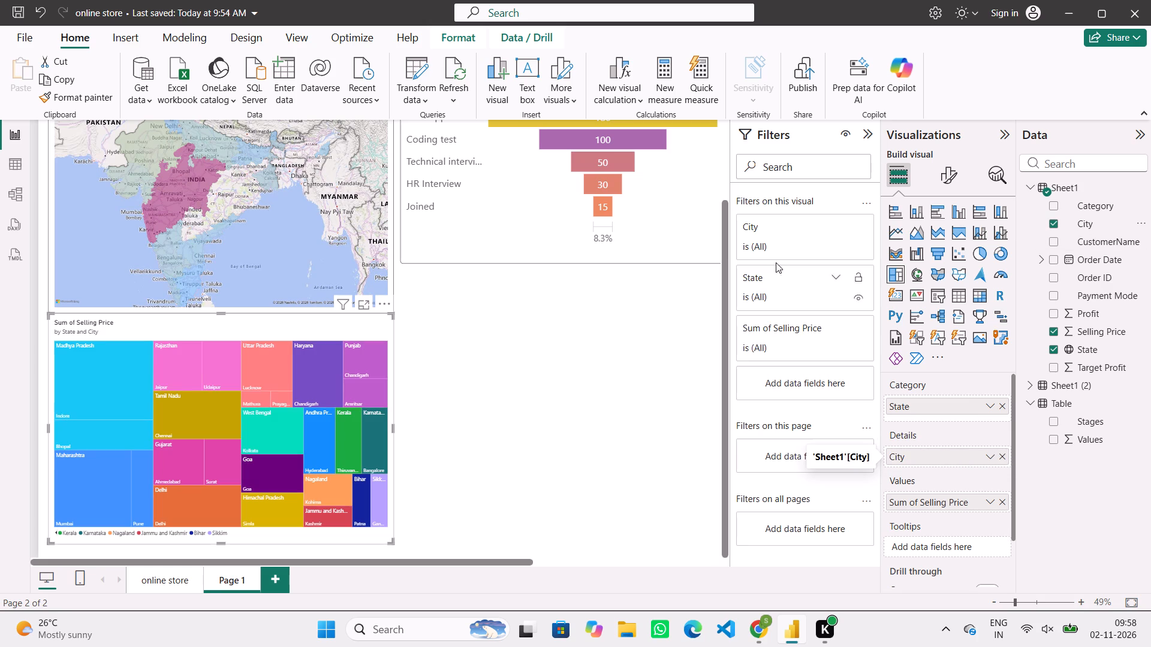
Set the treemap title's font size to 20 and centre it horizontally.
click(956, 175)
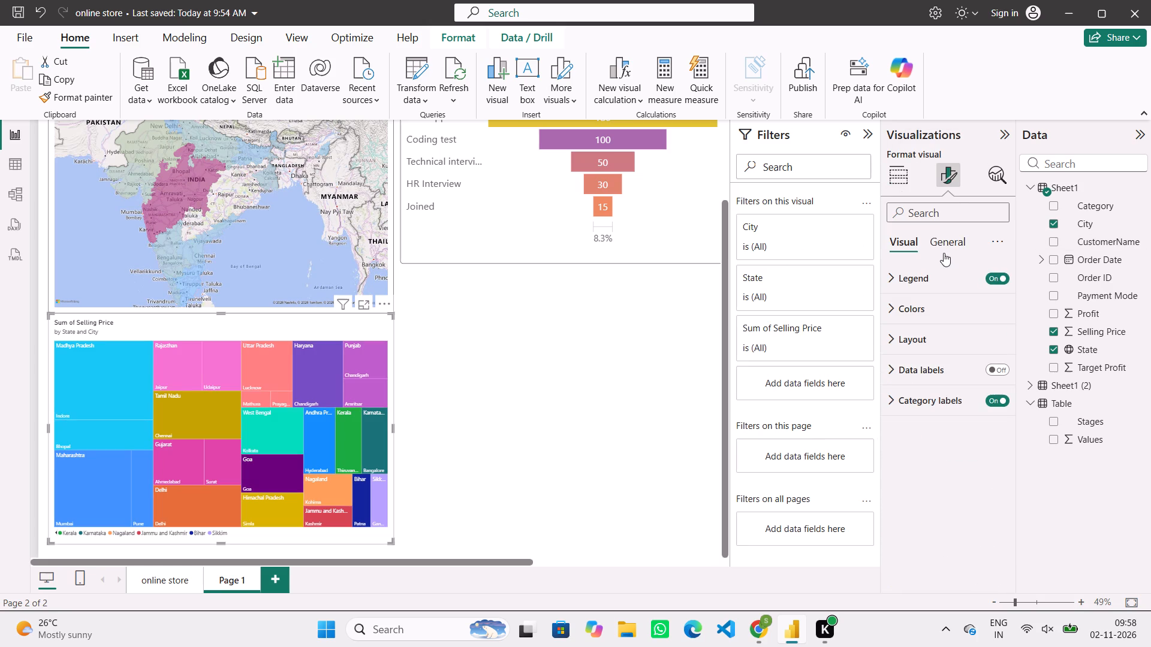
click(946, 249)
click(947, 306)
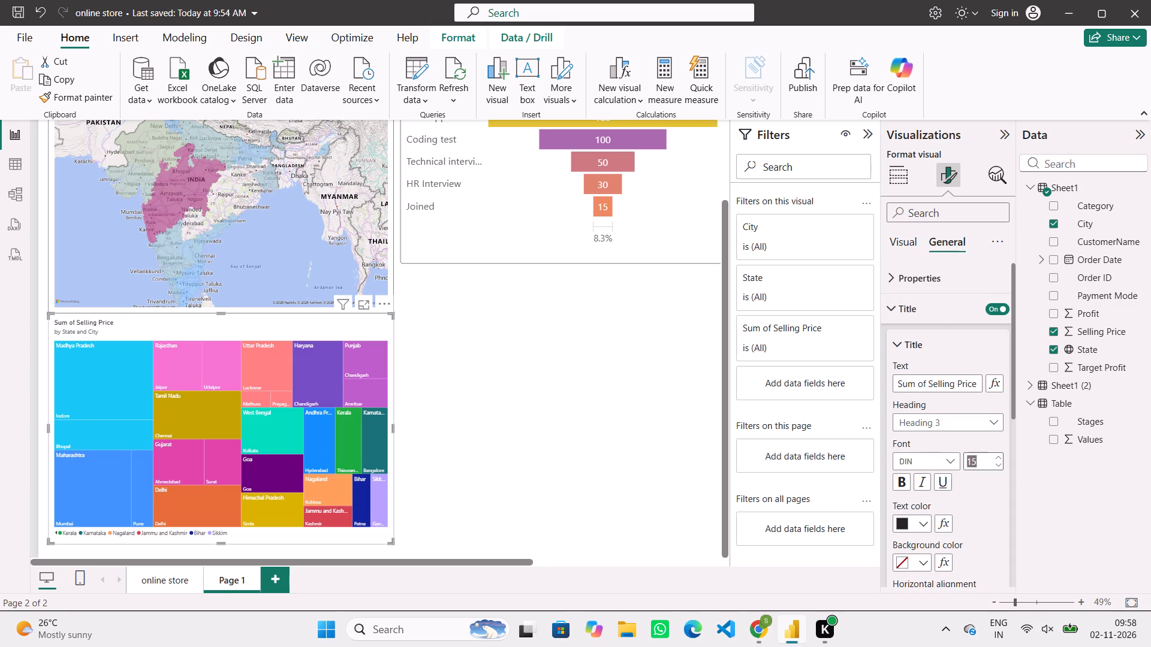
click(981, 464)
key(BackSpace)
text(20)
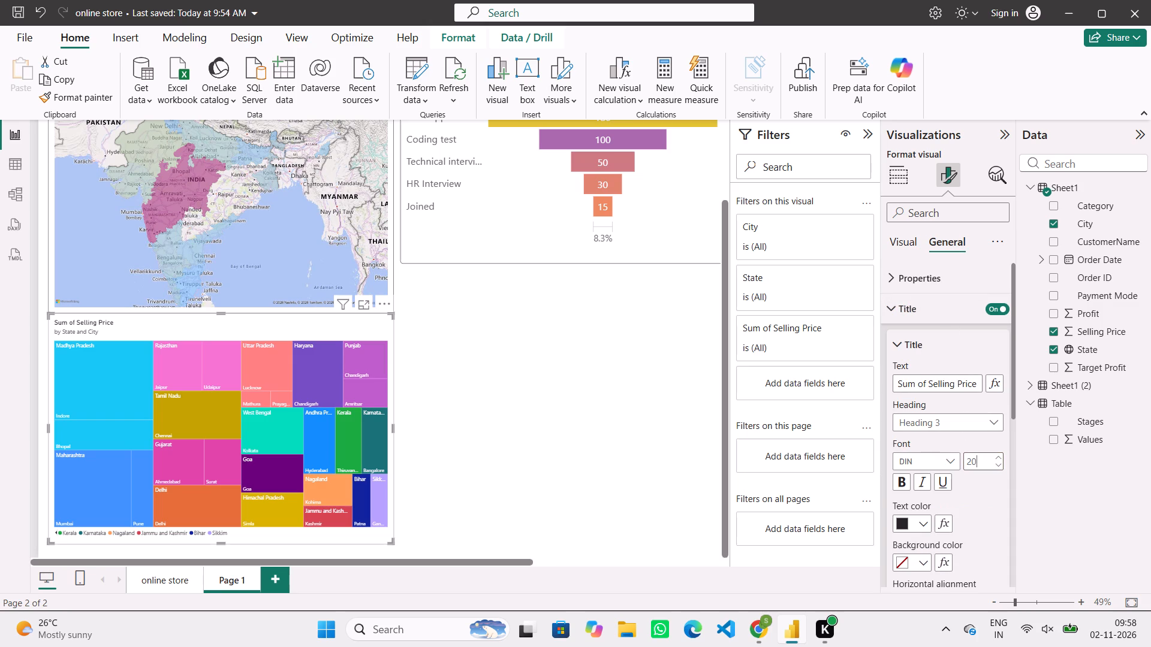
scroll(948, 508, down, 2)
click(926, 492)
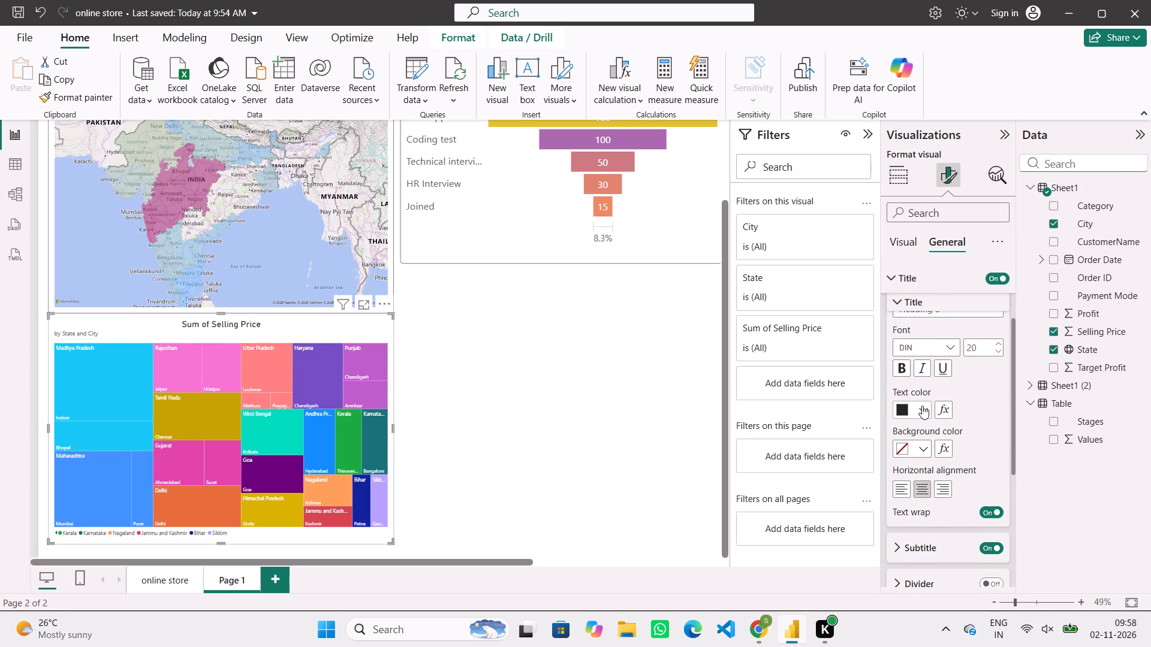
Give the treemap title white text on a grey background.
click(922, 406)
click(915, 314)
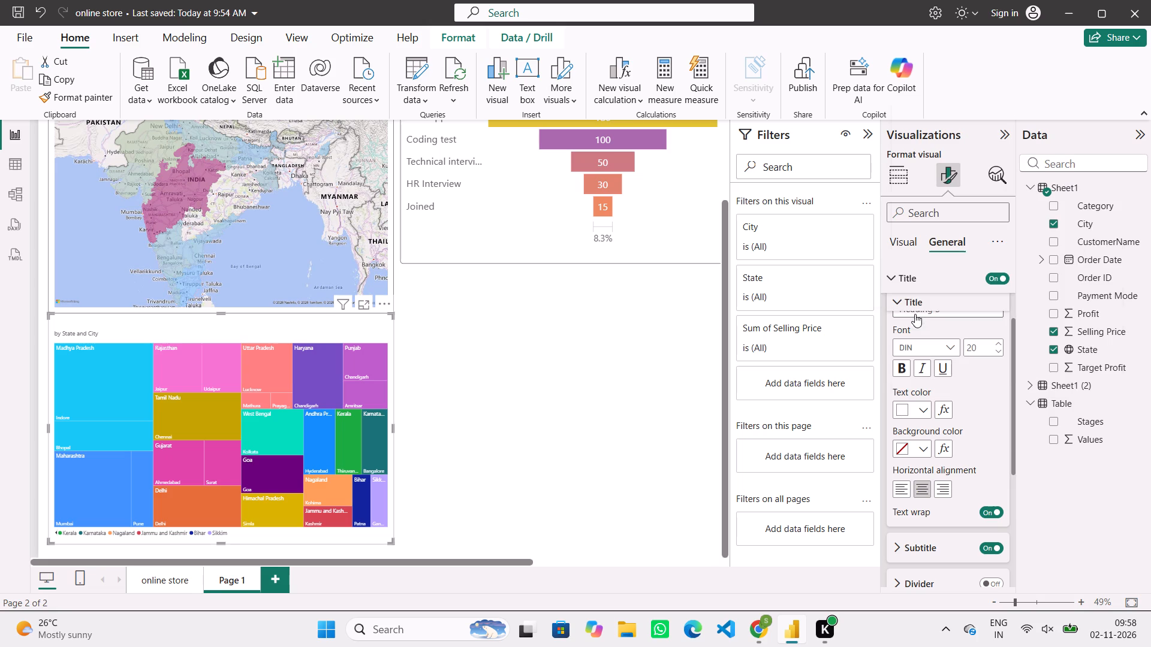
click(921, 451)
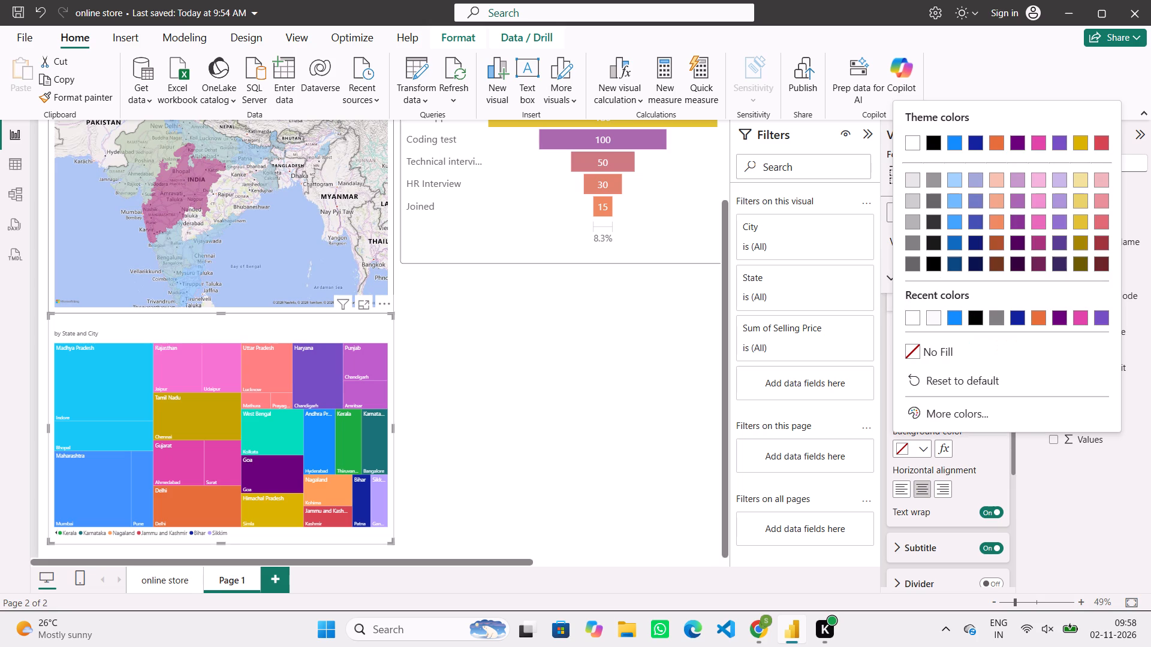
click(909, 245)
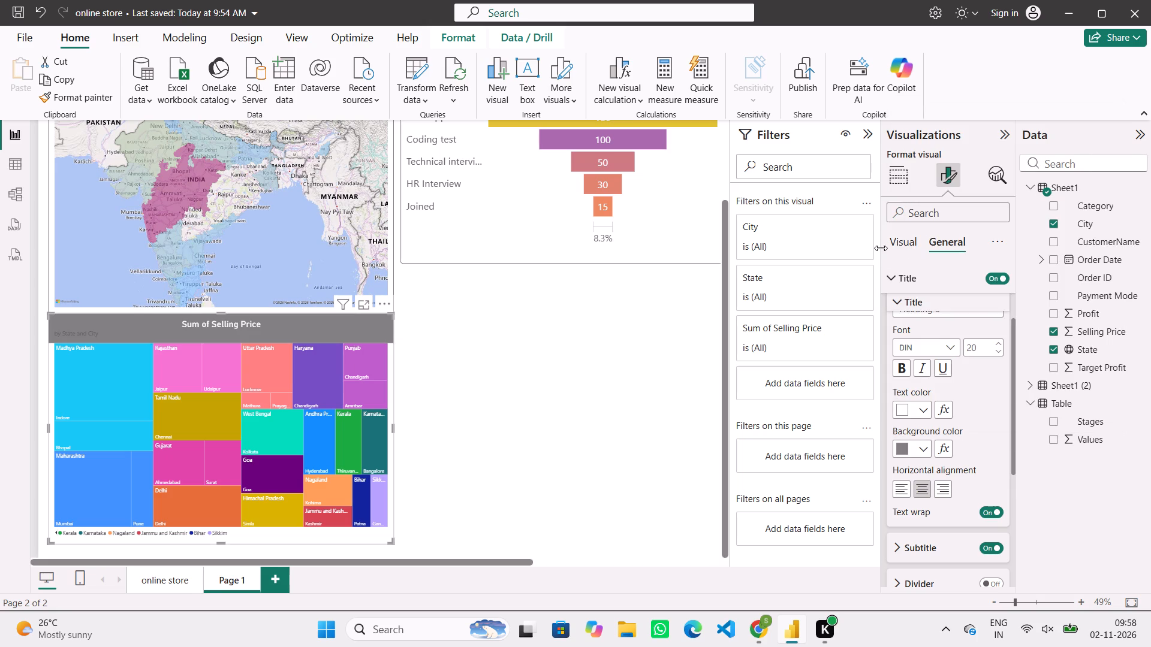
Turn off the treemap's subtitle.
click(992, 545)
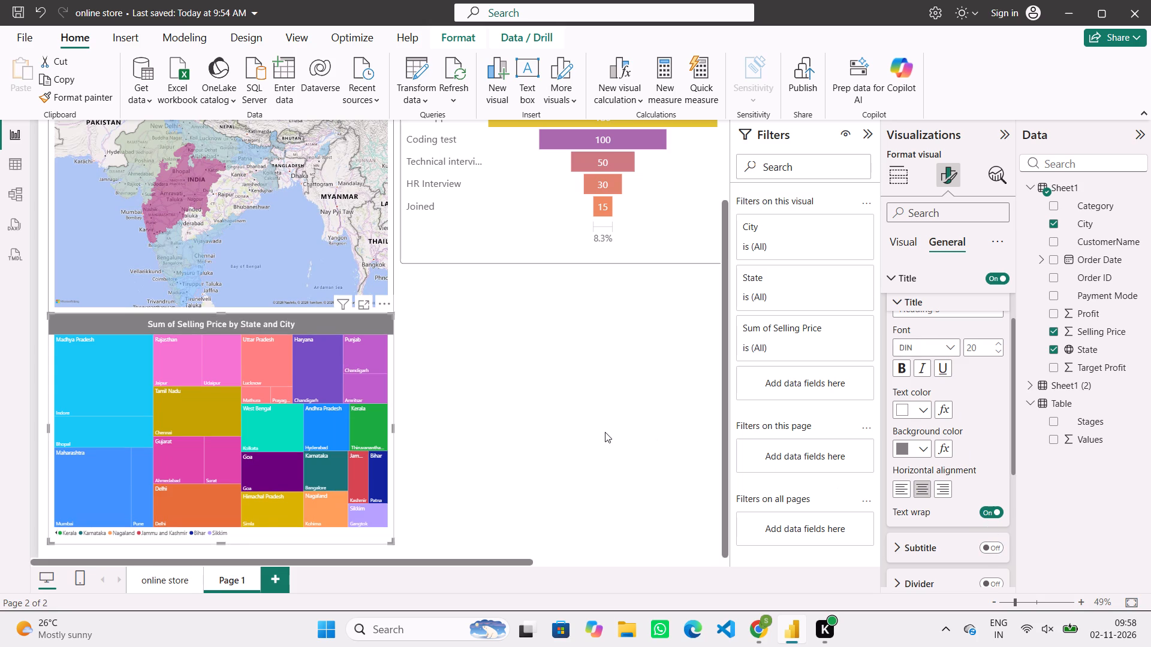
Change the treemap's visual border colour to a near-black shade and collapse the Effects settings.
scroll(948, 489, down, 2)
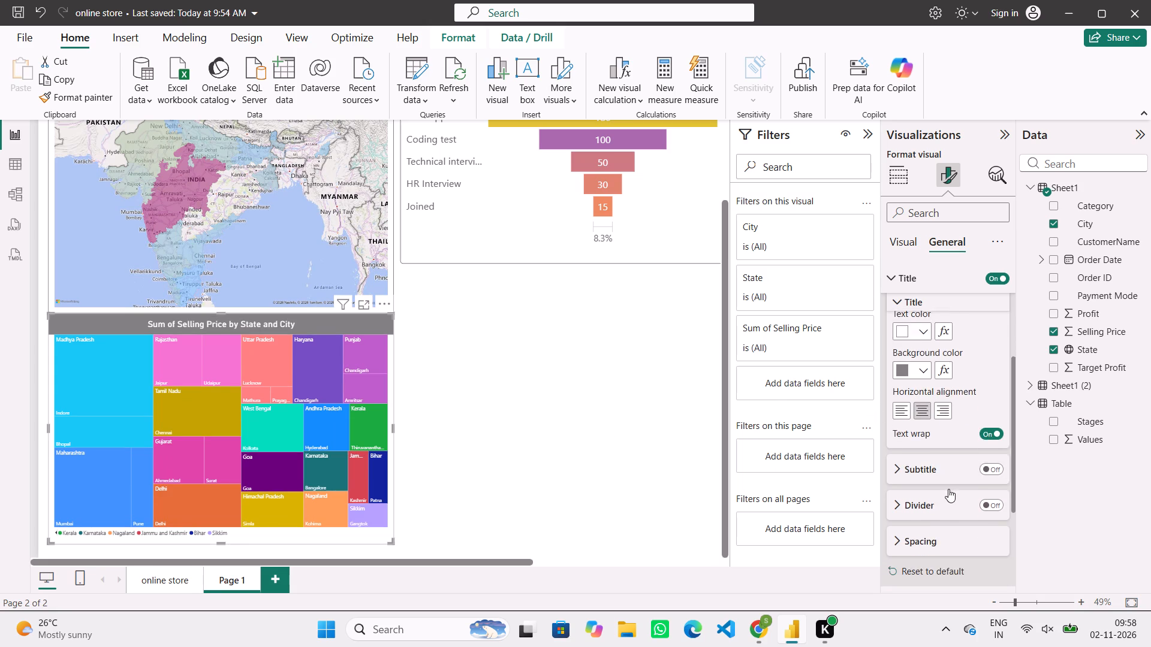
scroll(948, 489, down, 2)
click(948, 489)
scroll(948, 489, down, 3)
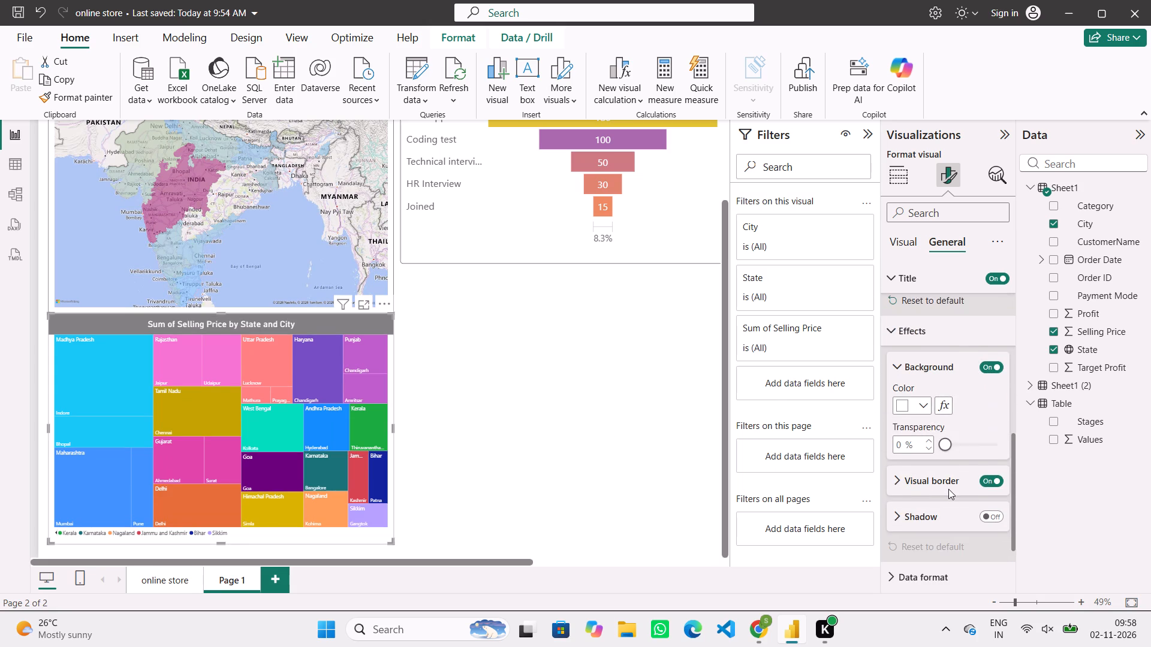
scroll(948, 489, down, 1)
drag(946, 439, 948, 457)
click(948, 457)
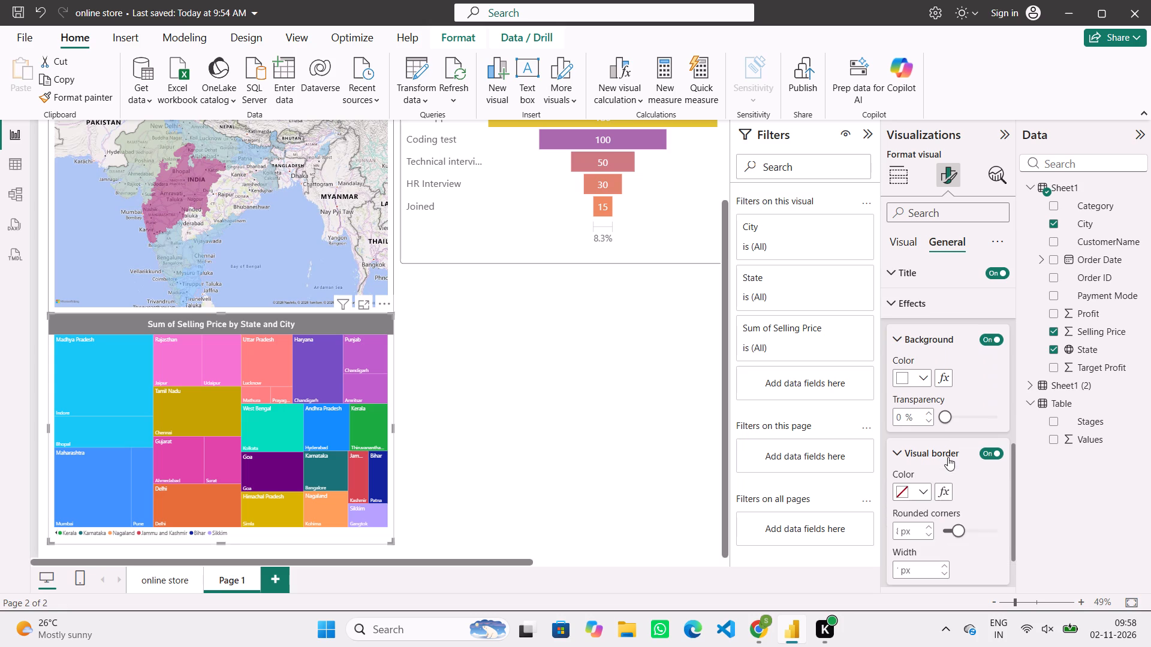
click(923, 494)
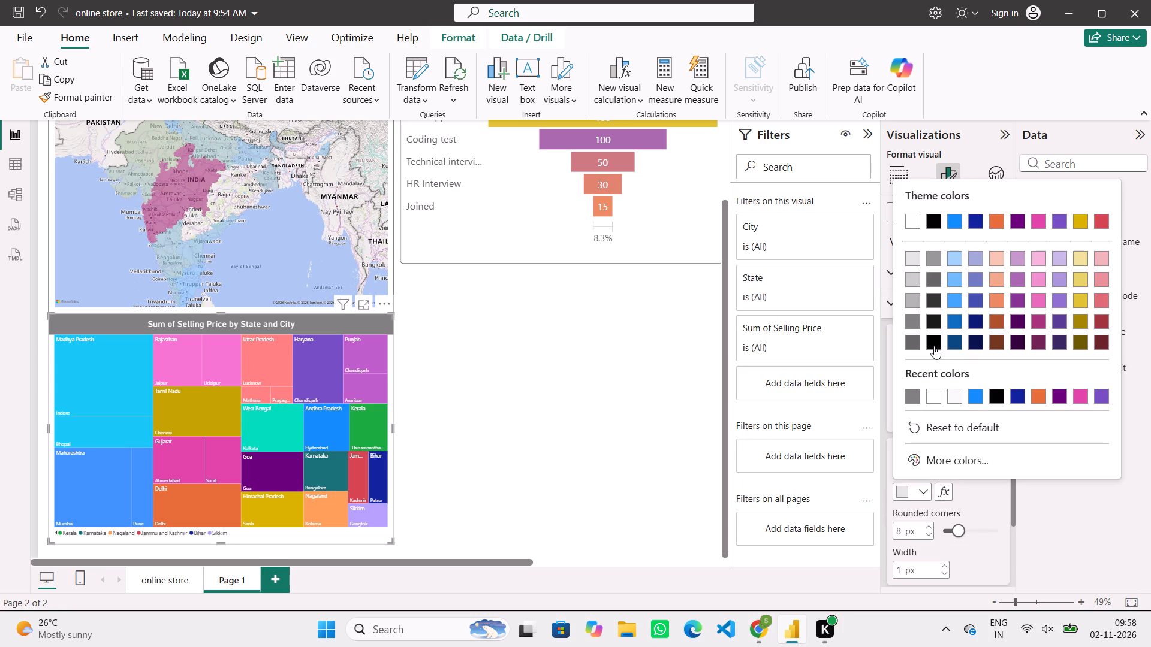
click(934, 327)
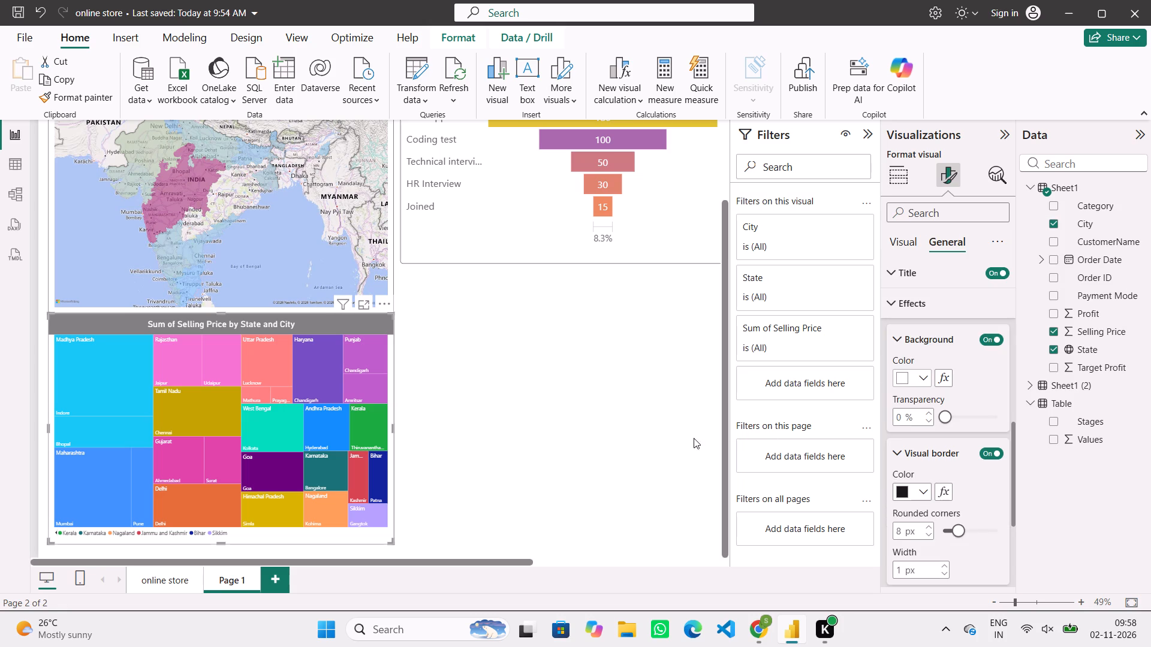
click(900, 335)
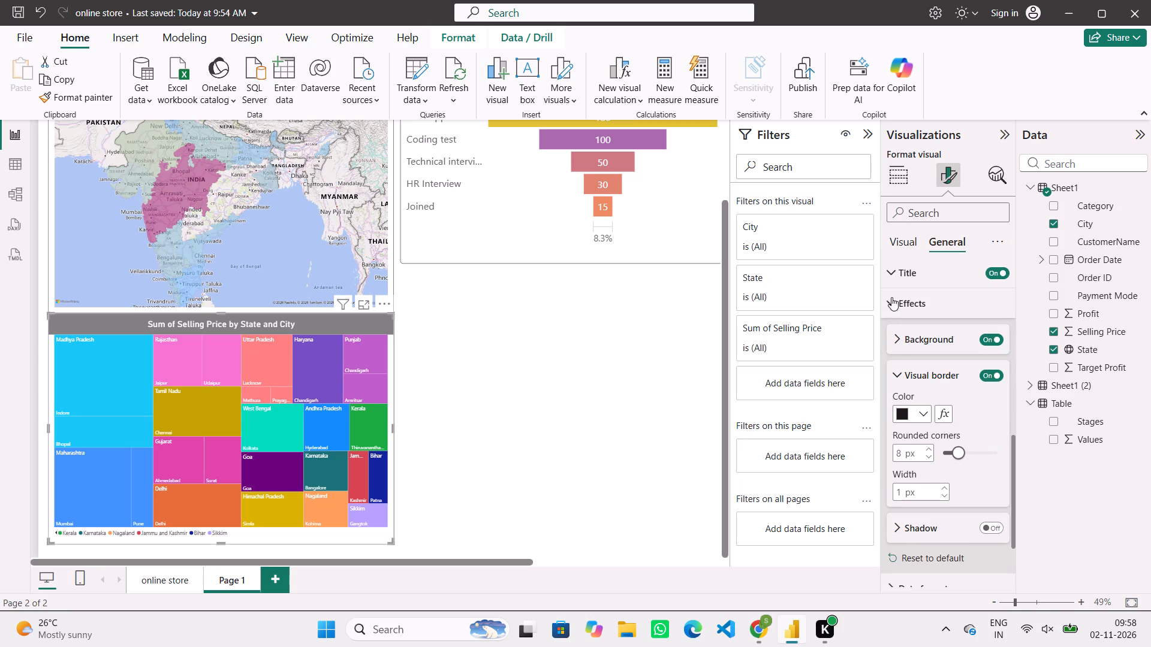
click(890, 297)
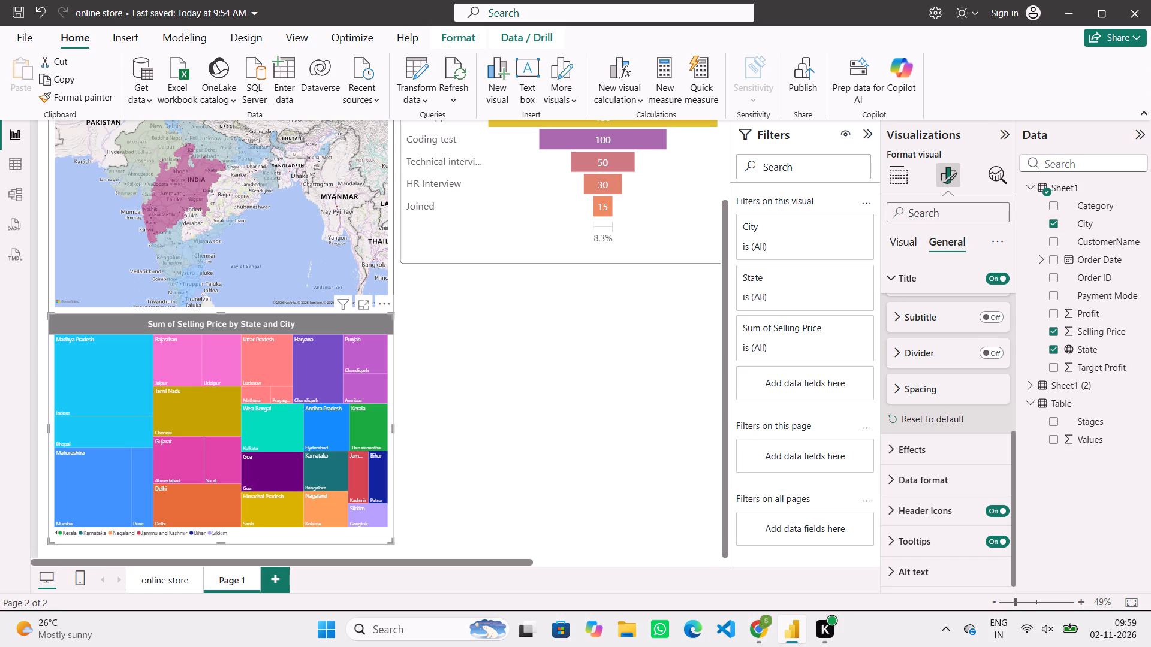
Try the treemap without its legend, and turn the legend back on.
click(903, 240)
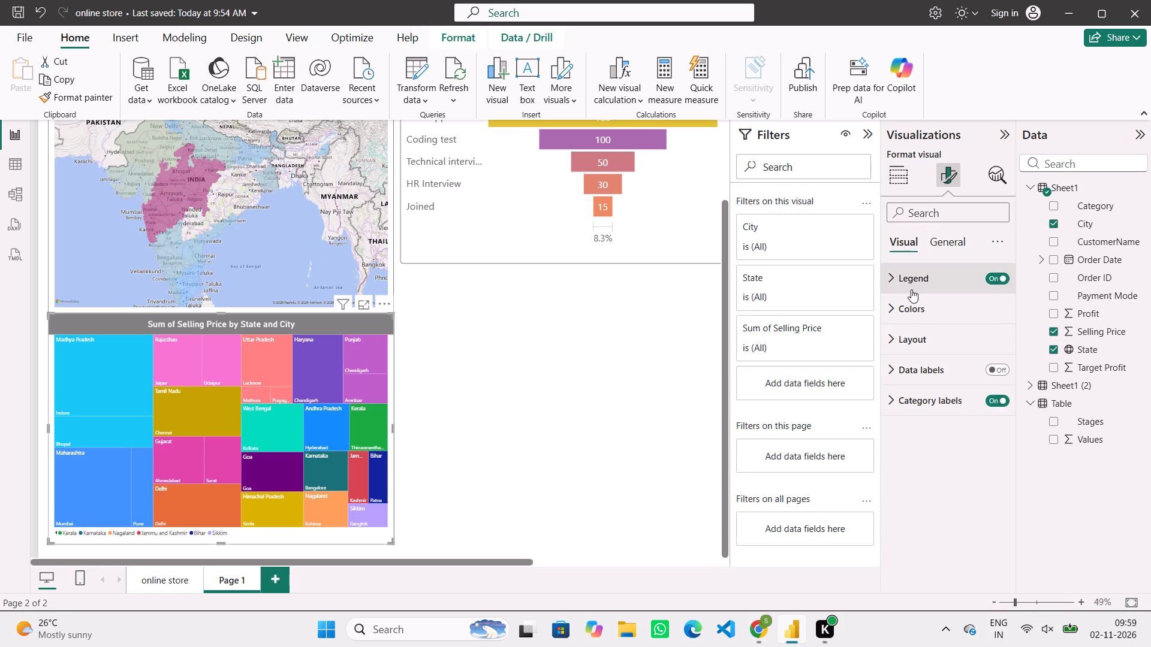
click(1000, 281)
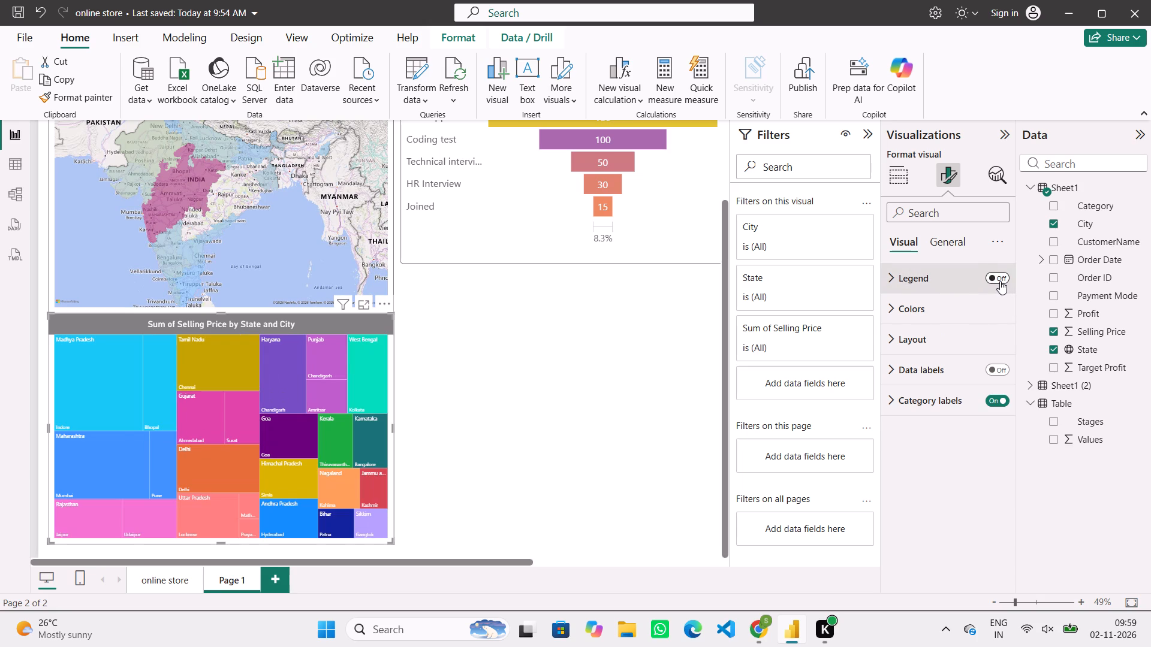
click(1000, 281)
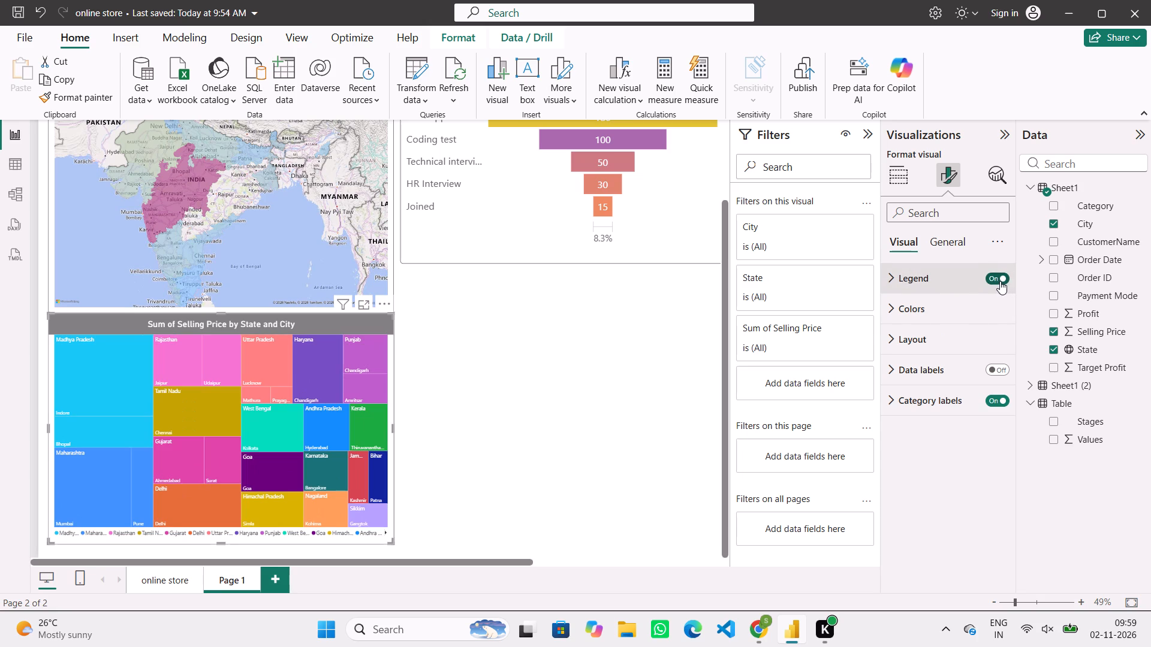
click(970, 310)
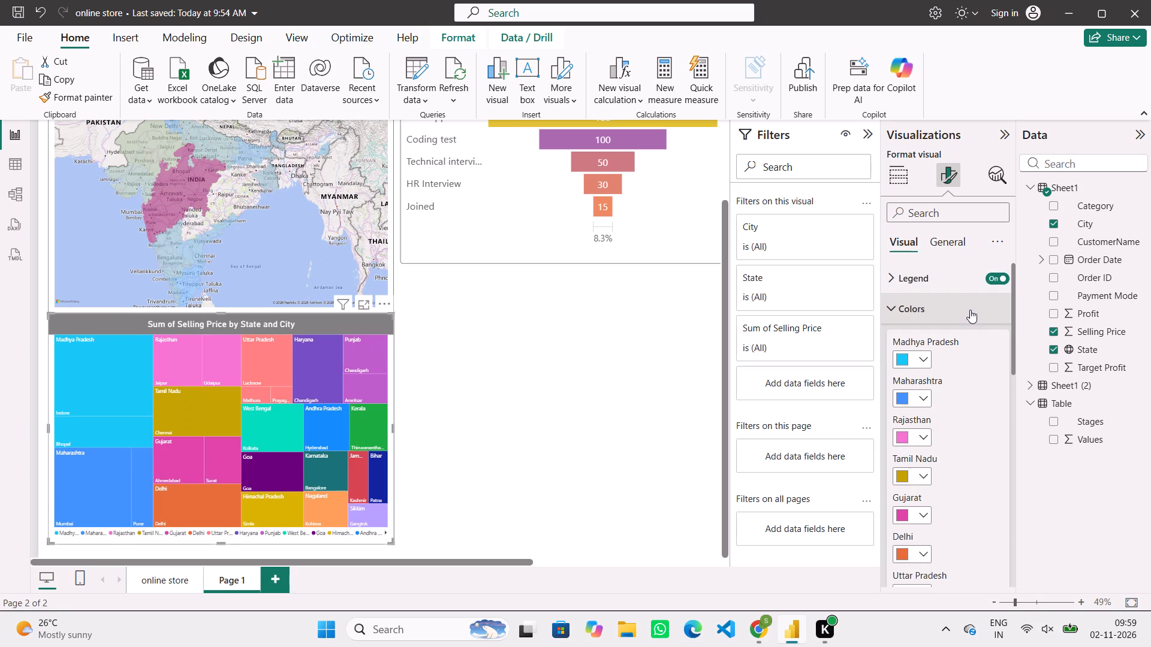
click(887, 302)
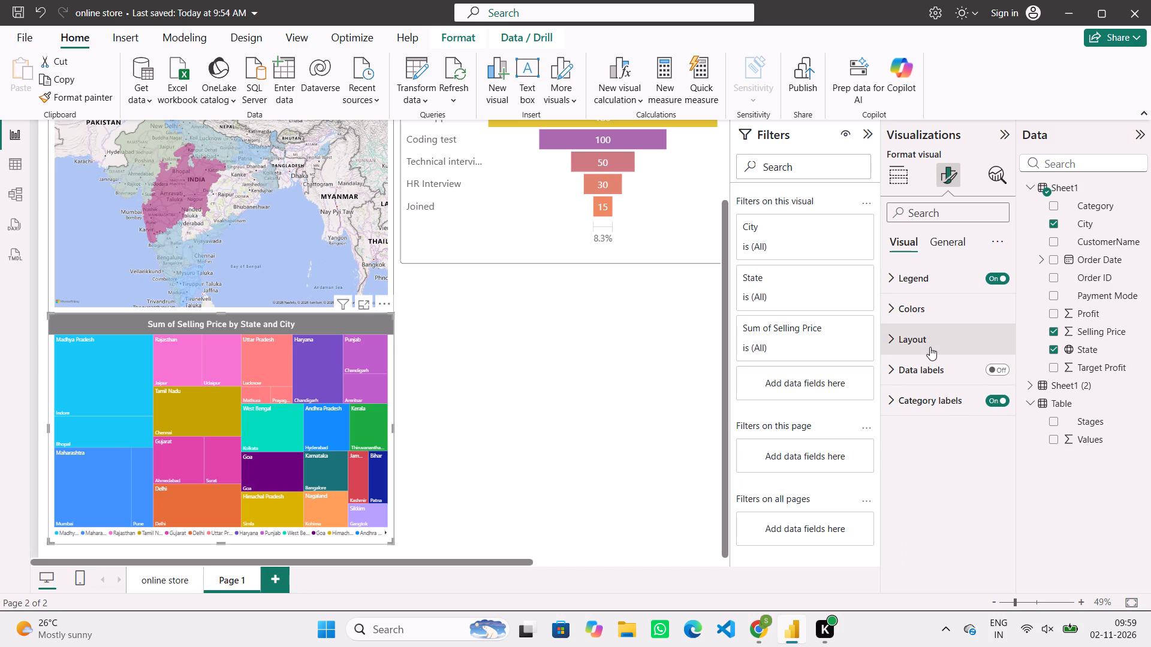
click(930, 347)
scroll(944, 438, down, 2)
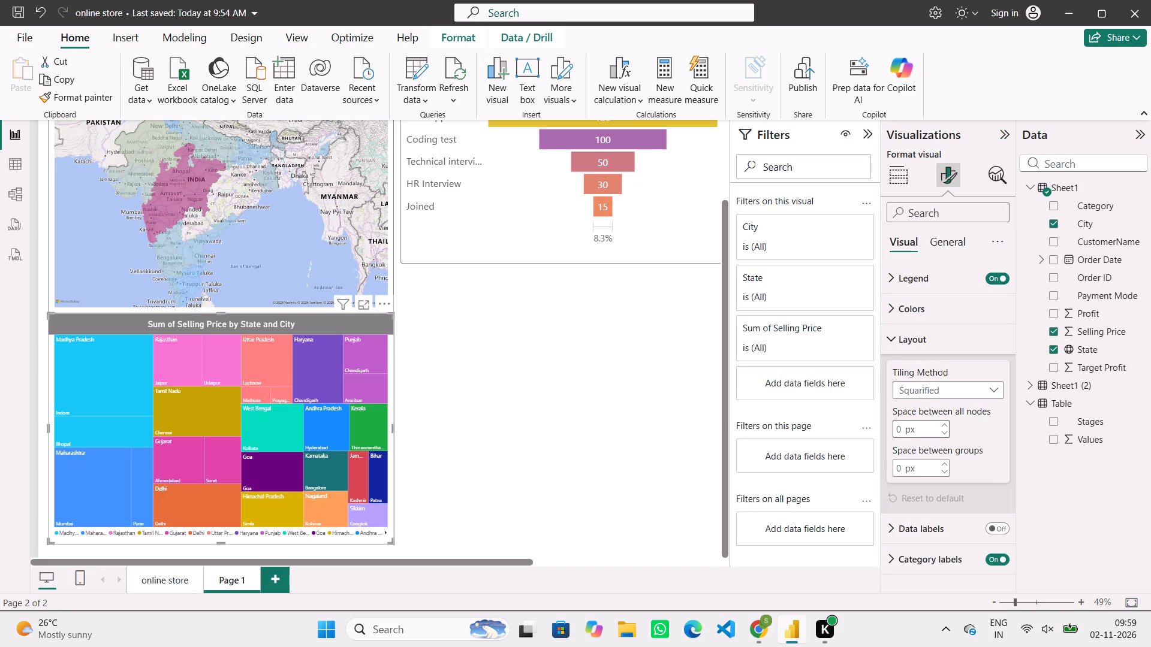
Turn on the treemap's data labels, comparing the visual with and without them.
click(936, 539)
scroll(936, 539, down, 3)
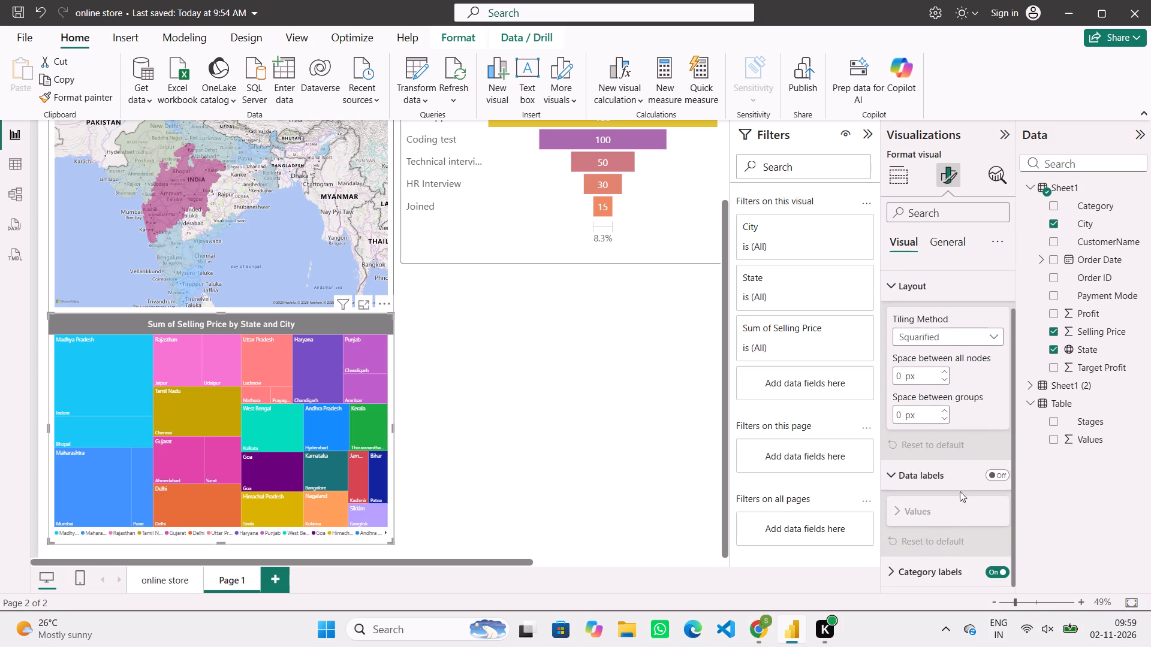
click(1004, 470)
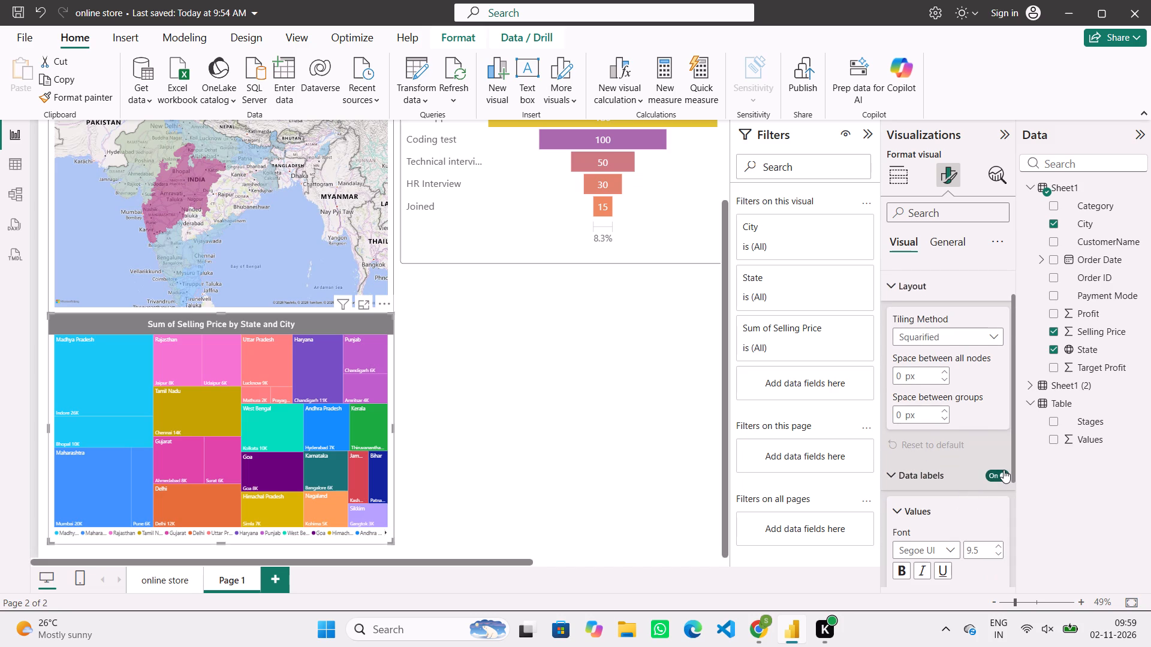
click(1004, 470)
click(1004, 470)
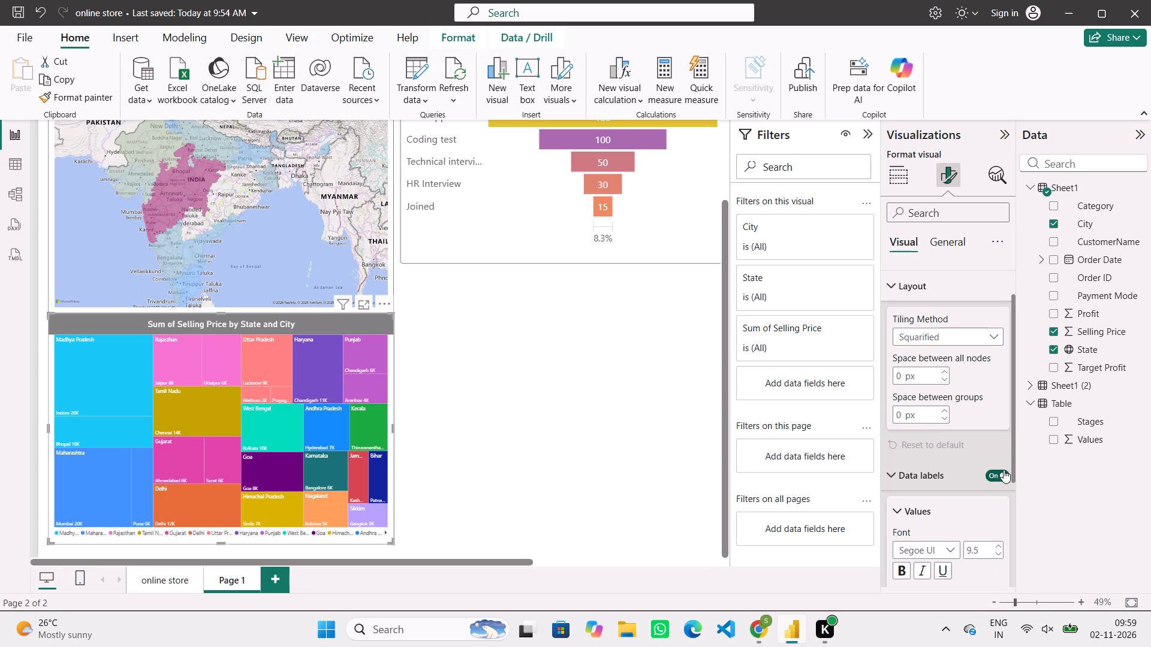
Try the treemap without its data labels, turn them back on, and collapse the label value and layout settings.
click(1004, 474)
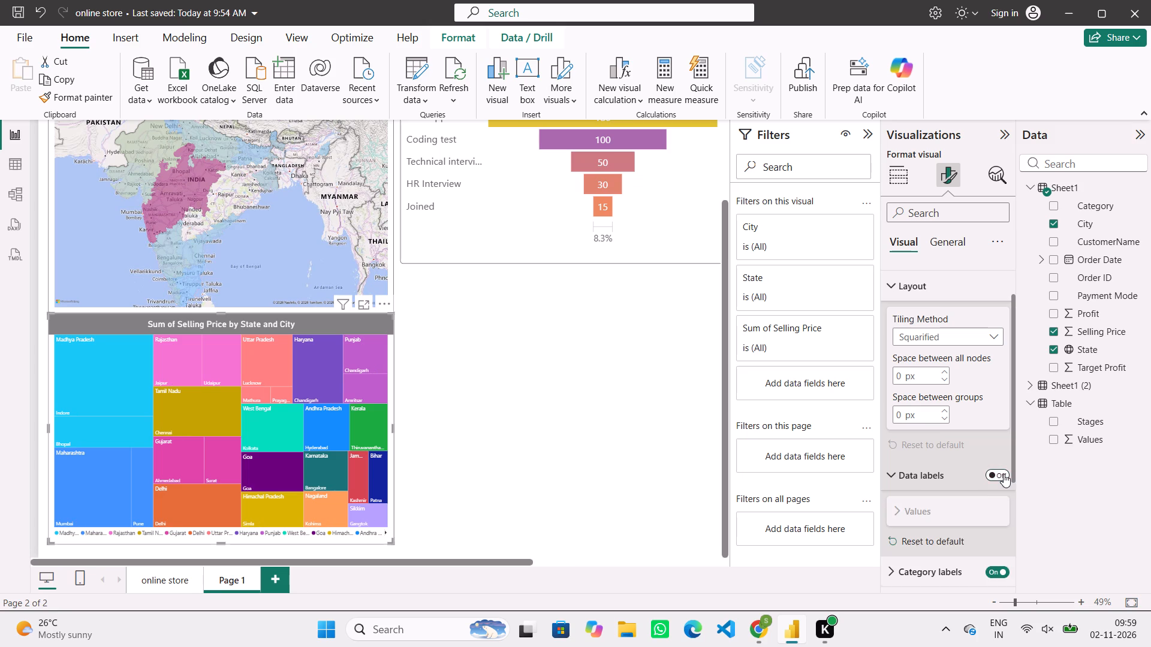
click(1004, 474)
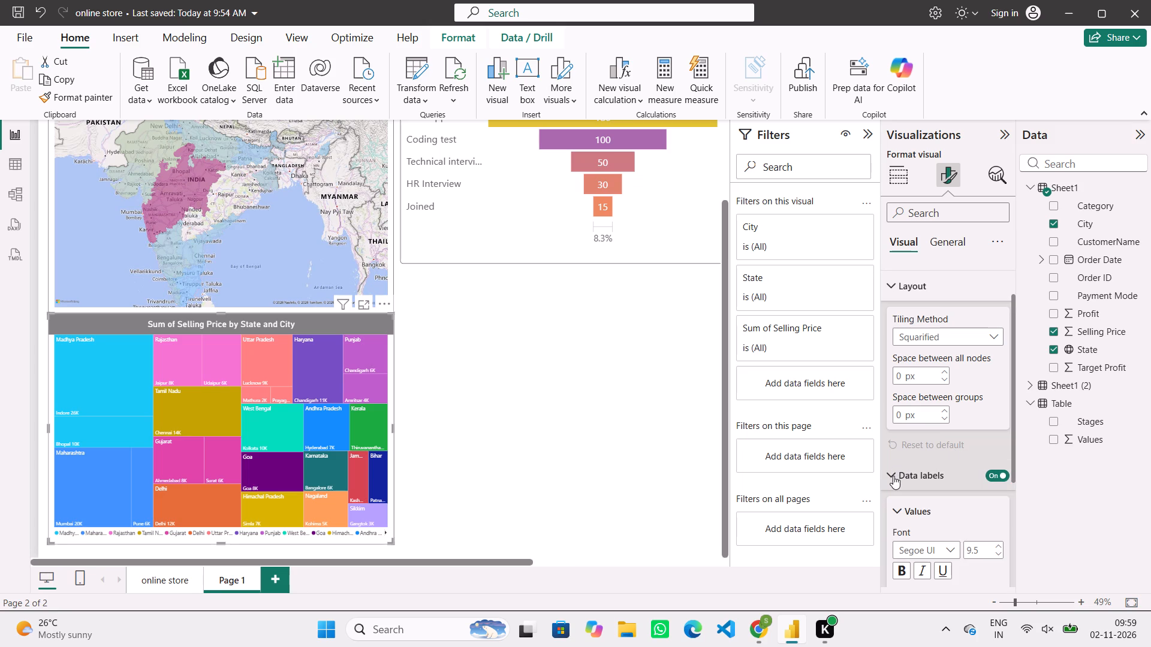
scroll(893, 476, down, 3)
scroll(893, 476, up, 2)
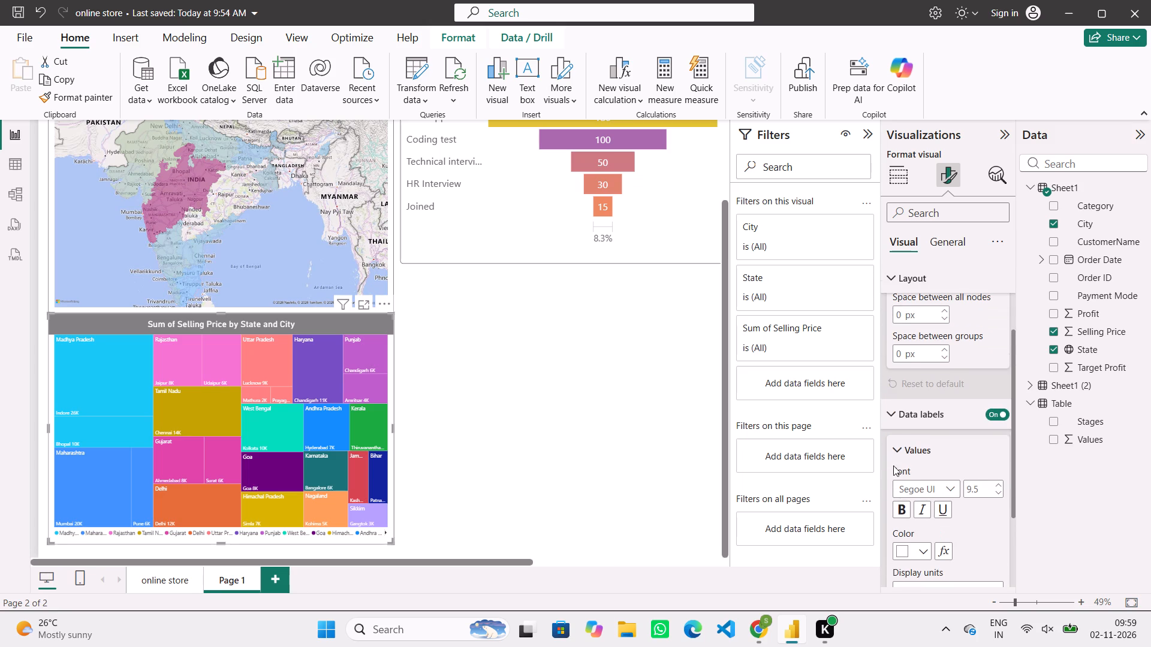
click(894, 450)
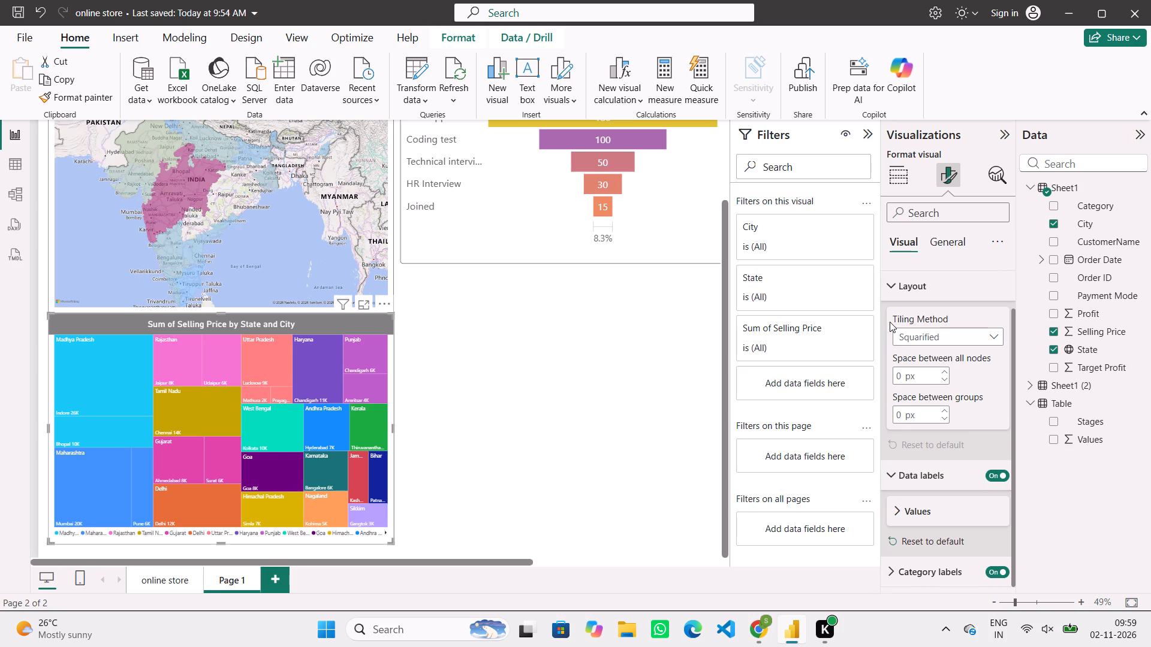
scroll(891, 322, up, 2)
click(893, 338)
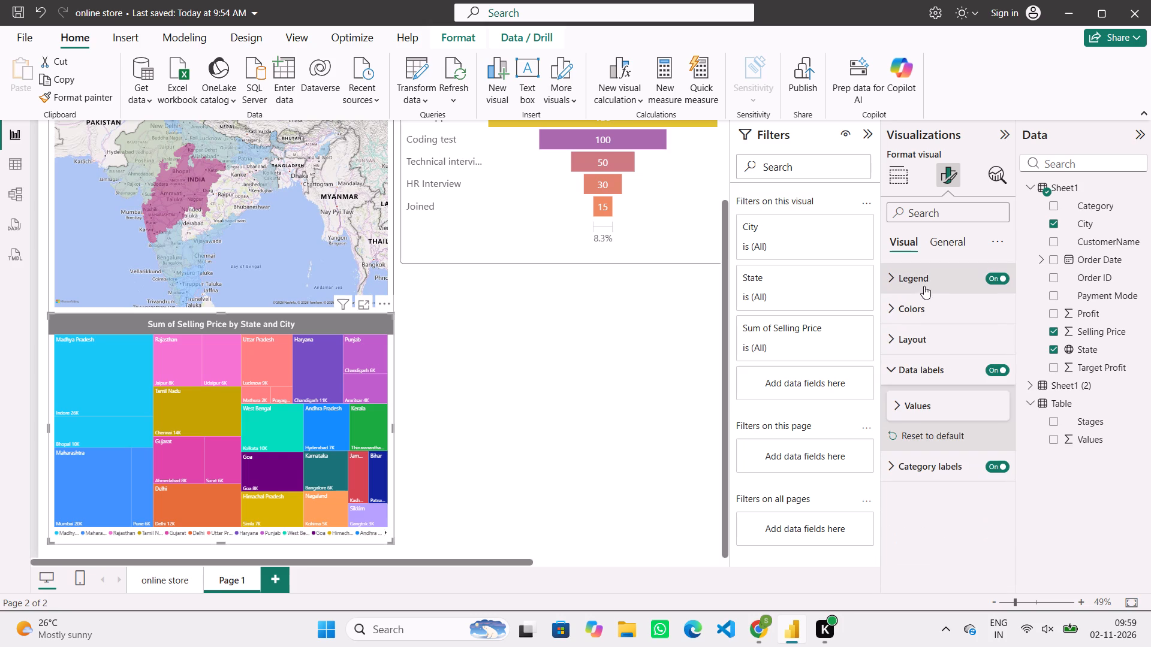
Set the treemap legend's text size to 18 after trying size 20.
click(927, 280)
click(935, 395)
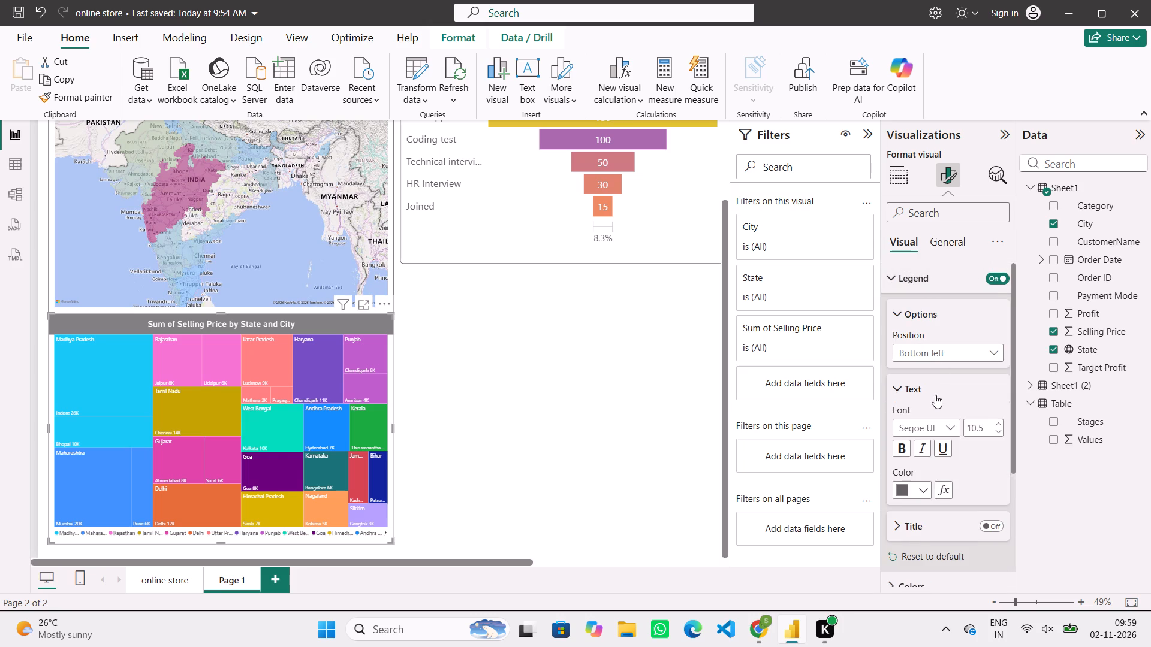
scroll(935, 395, down, 1)
click(986, 365)
key(BackSpace)
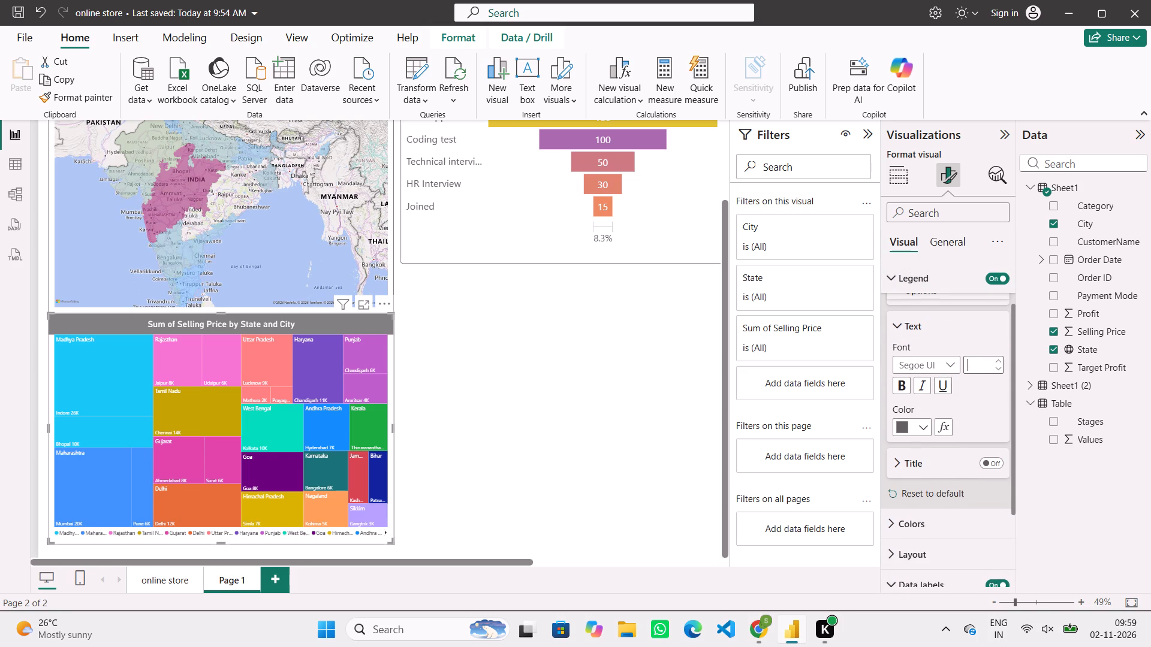
text(20)
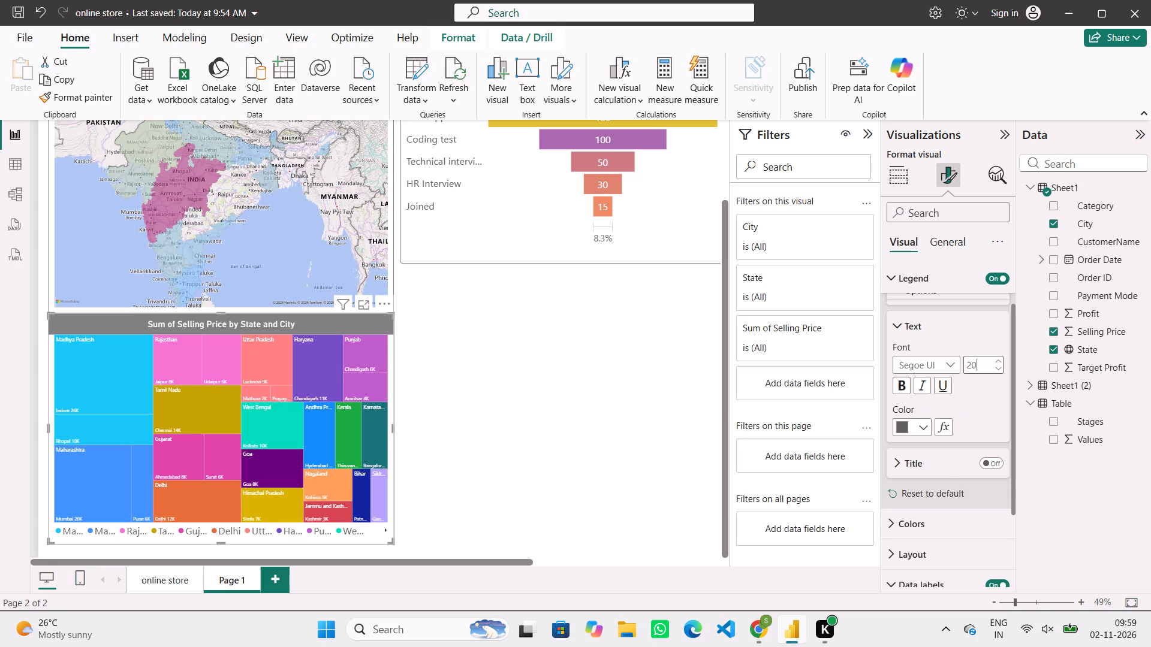
key(BackSpace)
key(BackSpace)
text(18)
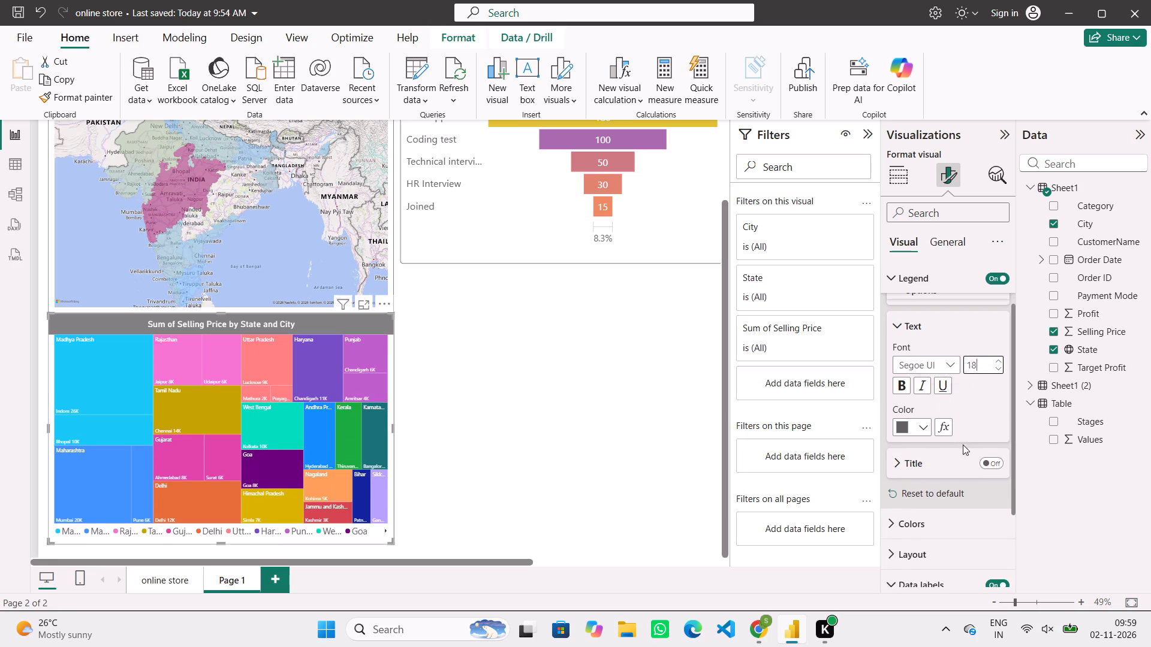
Set the treemap legend's position to Top left and collapse its position options.
scroll(948, 456, up, 3)
click(969, 352)
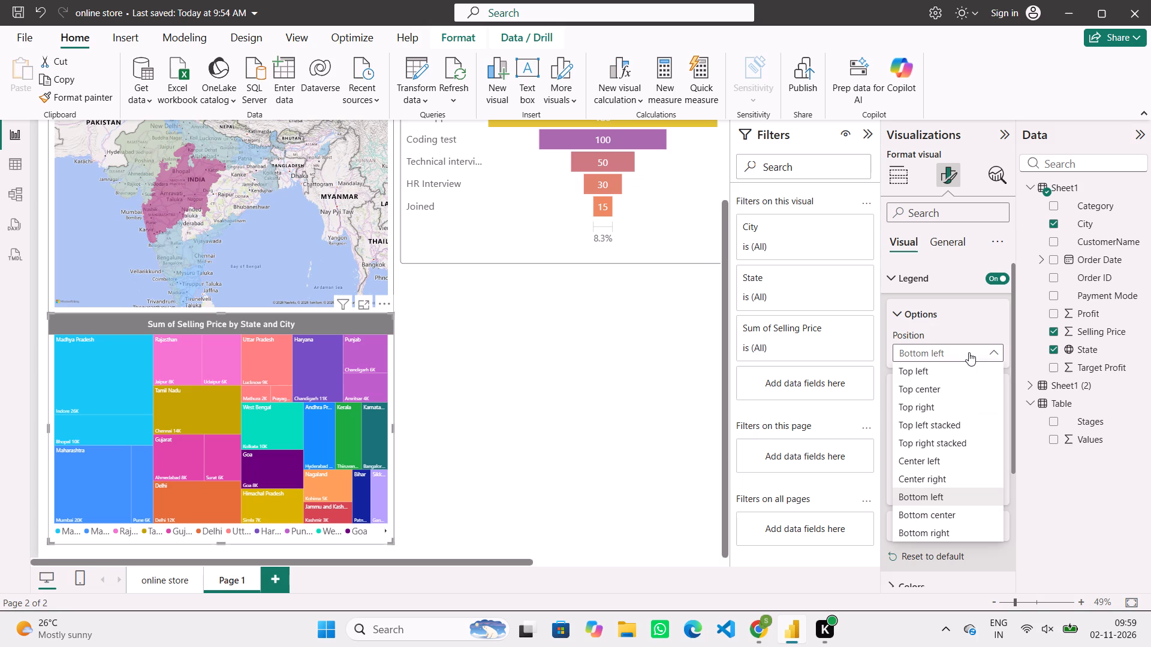
click(930, 372)
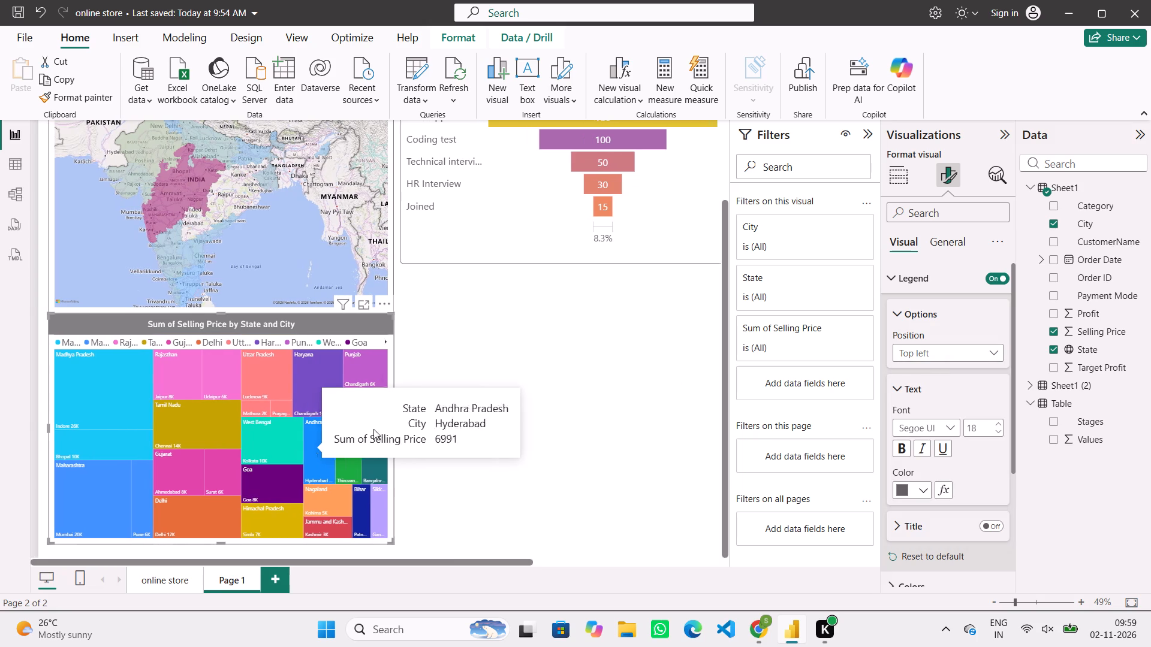
click(831, 433)
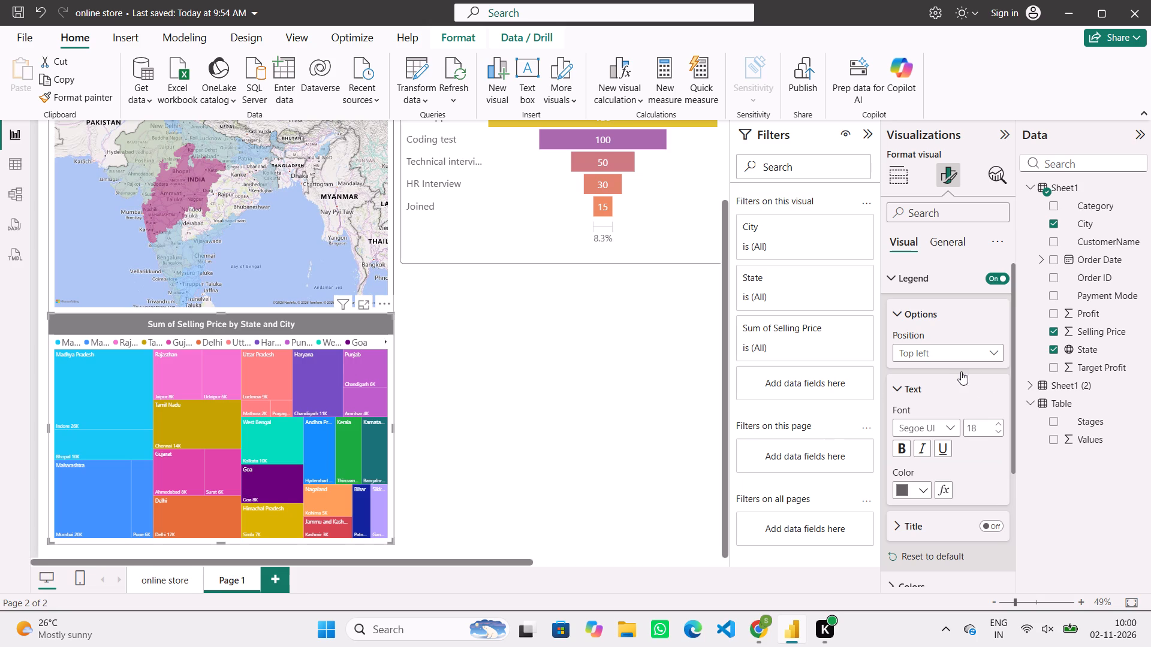
click(897, 319)
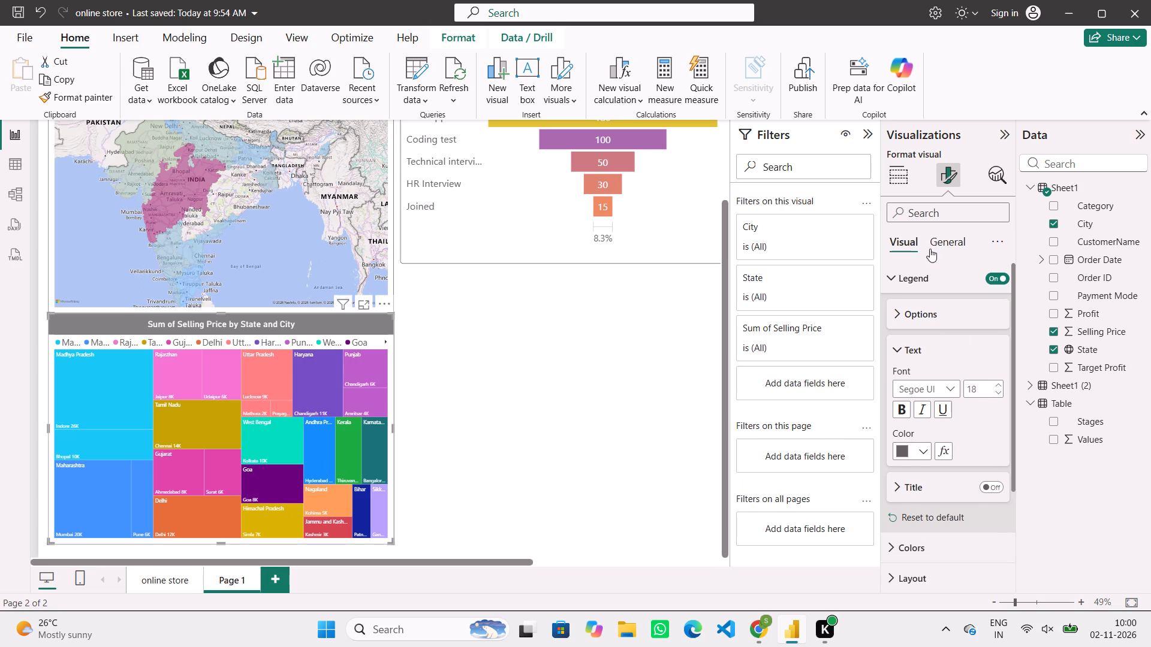
Replace City with the Category field from Sheet1 as the treemap's Details.
click(902, 173)
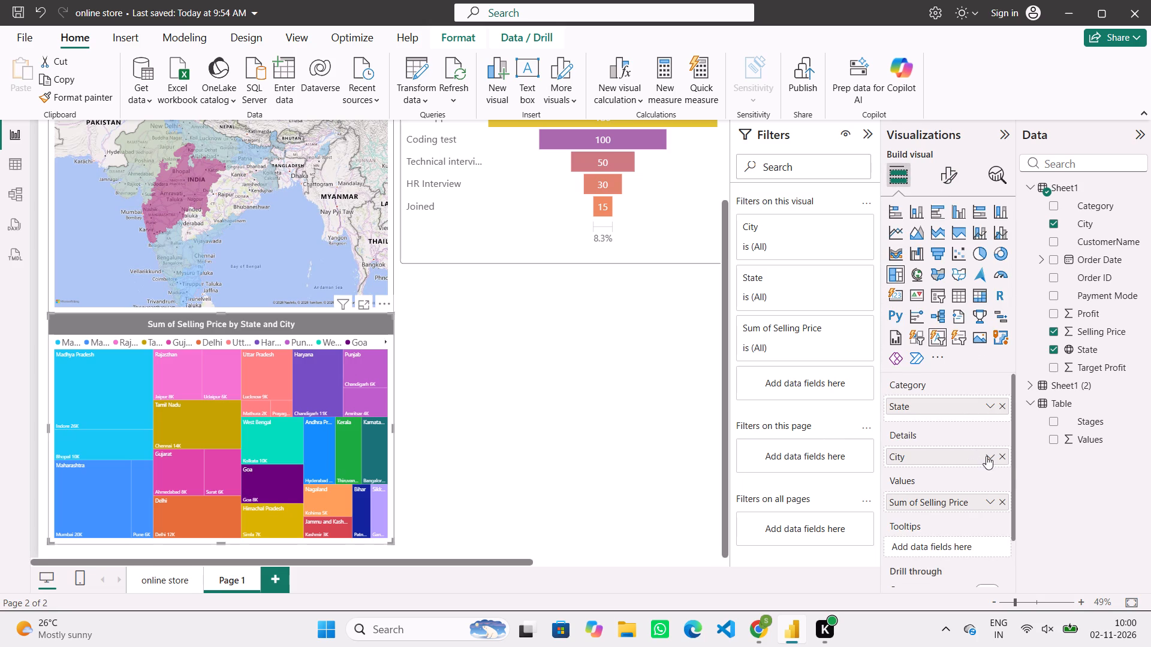
click(1003, 456)
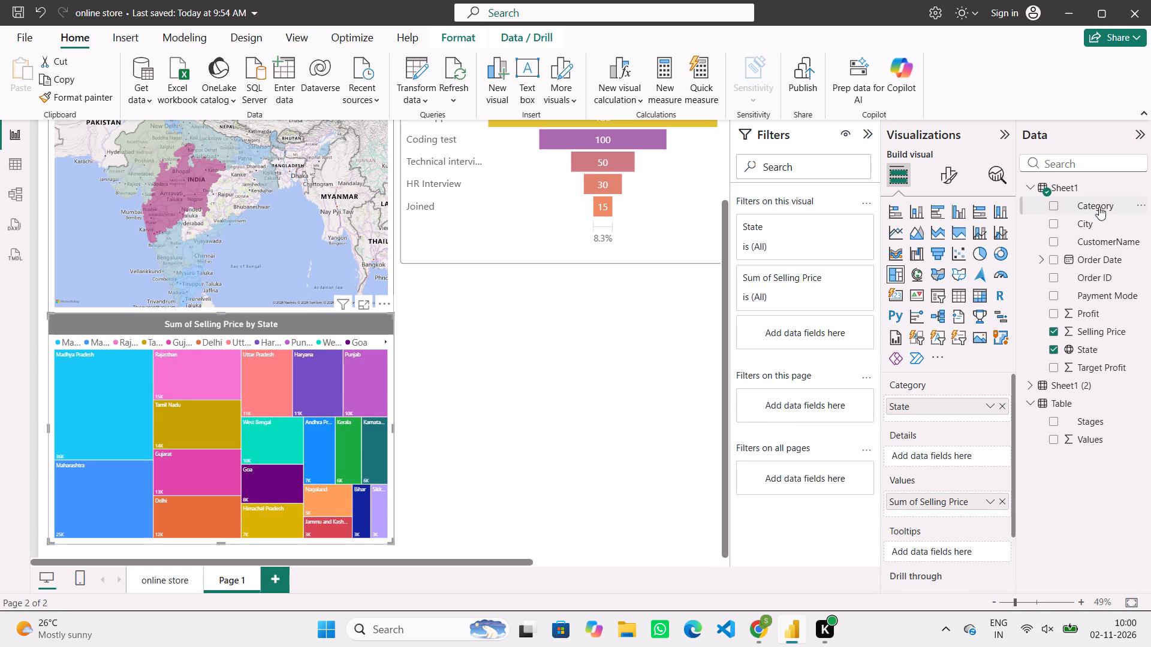
drag(1099, 205, 962, 453)
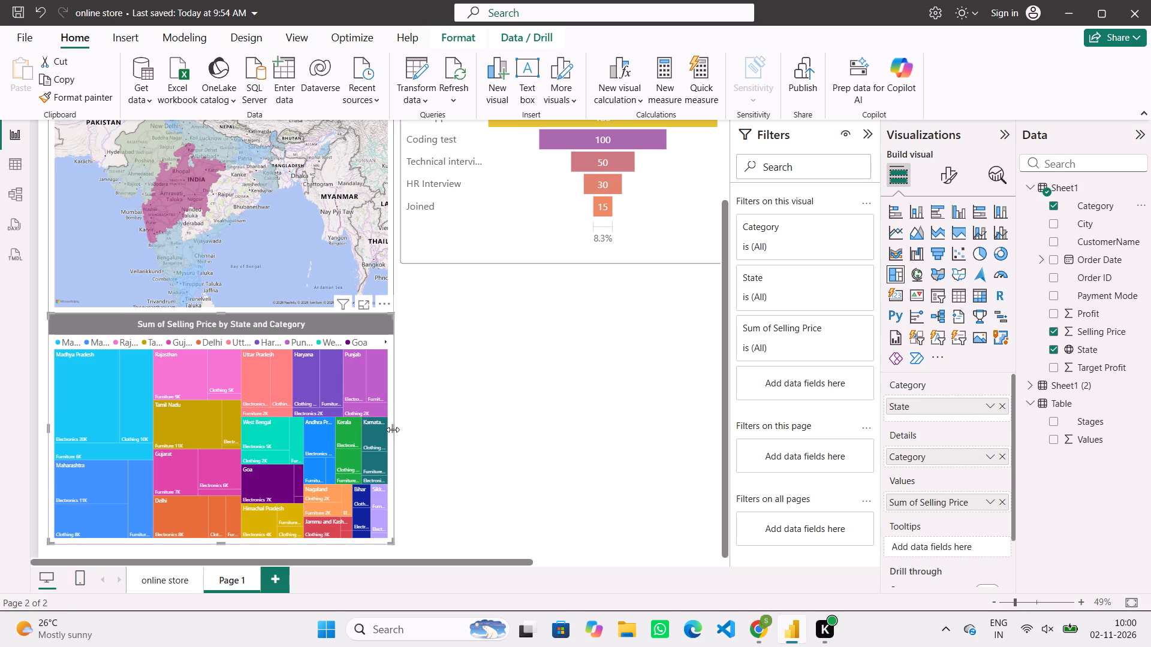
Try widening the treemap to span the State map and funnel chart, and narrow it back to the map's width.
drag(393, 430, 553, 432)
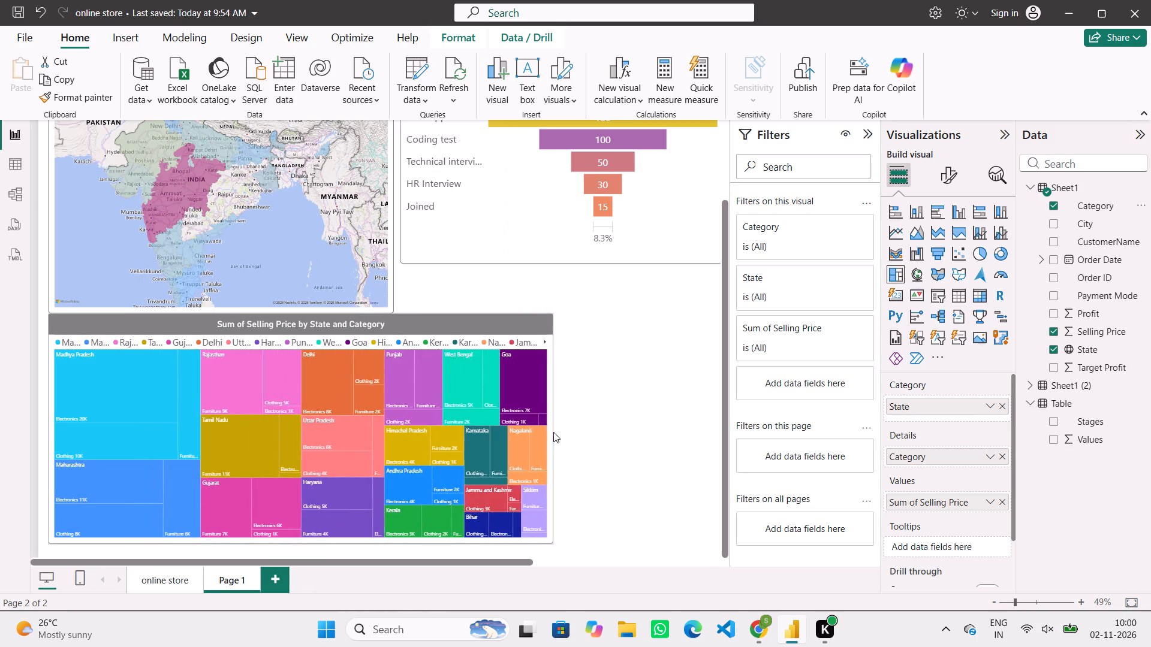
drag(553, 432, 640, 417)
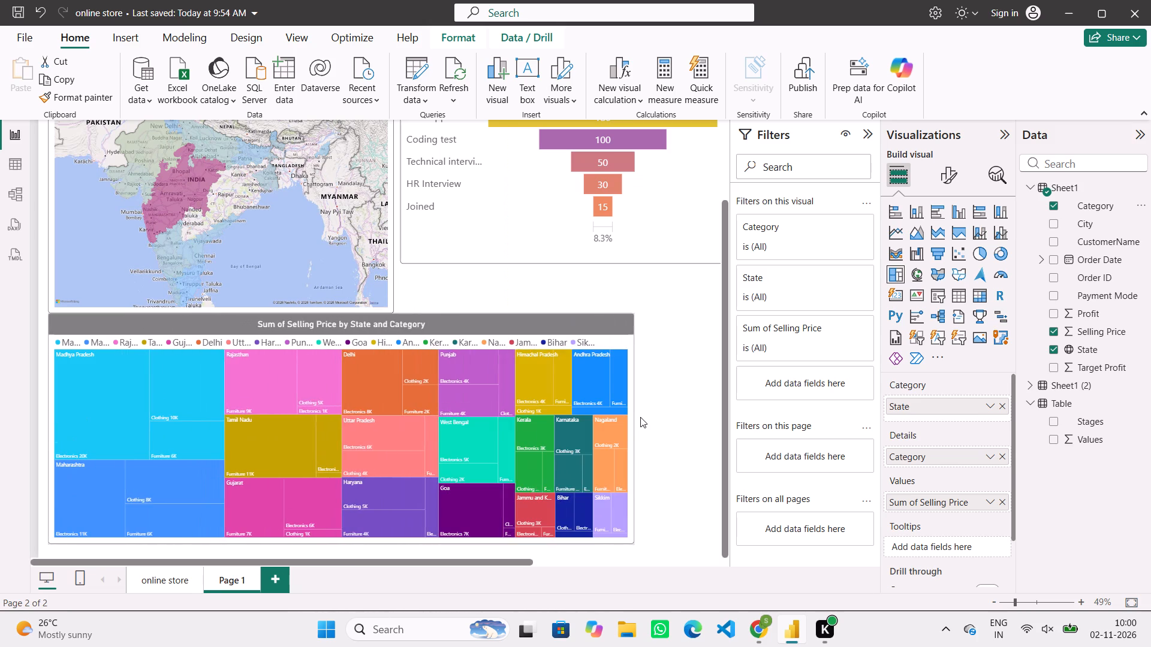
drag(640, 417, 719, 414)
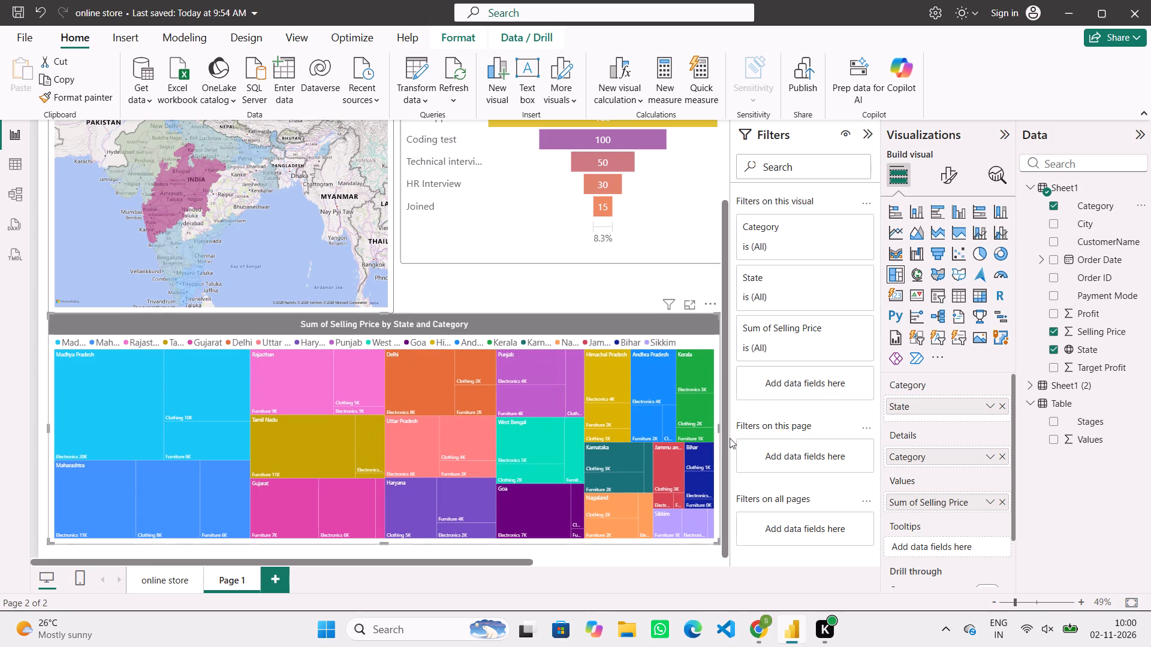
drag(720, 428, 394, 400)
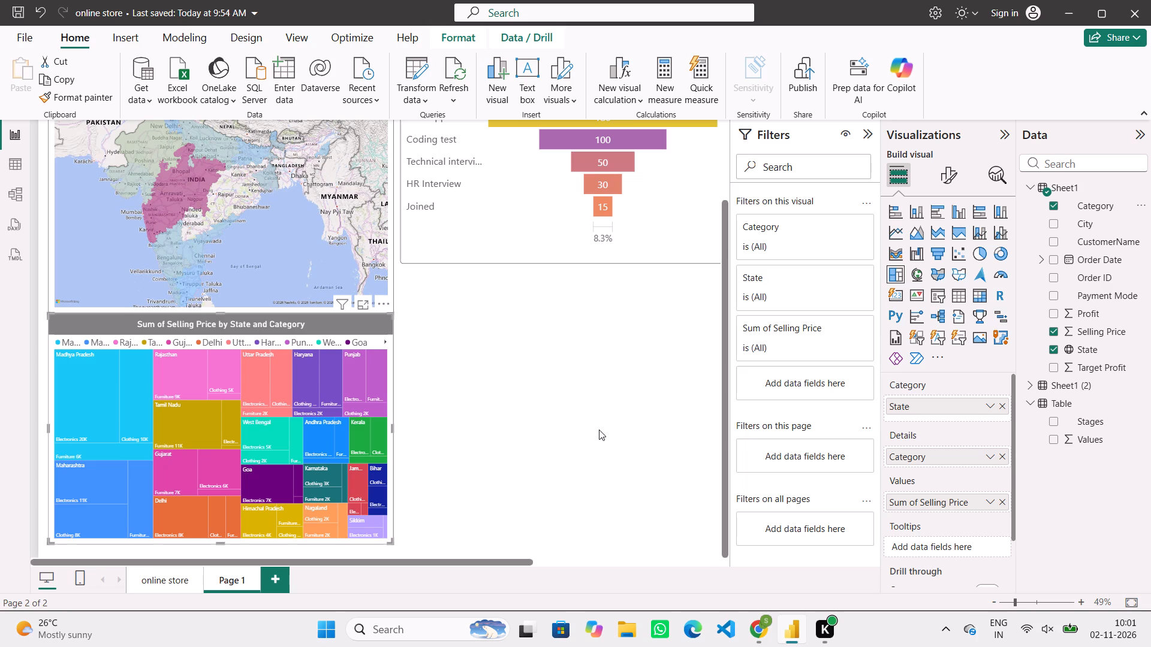
Review the treemap's legend position and text formatting settings, and collapse them.
click(959, 183)
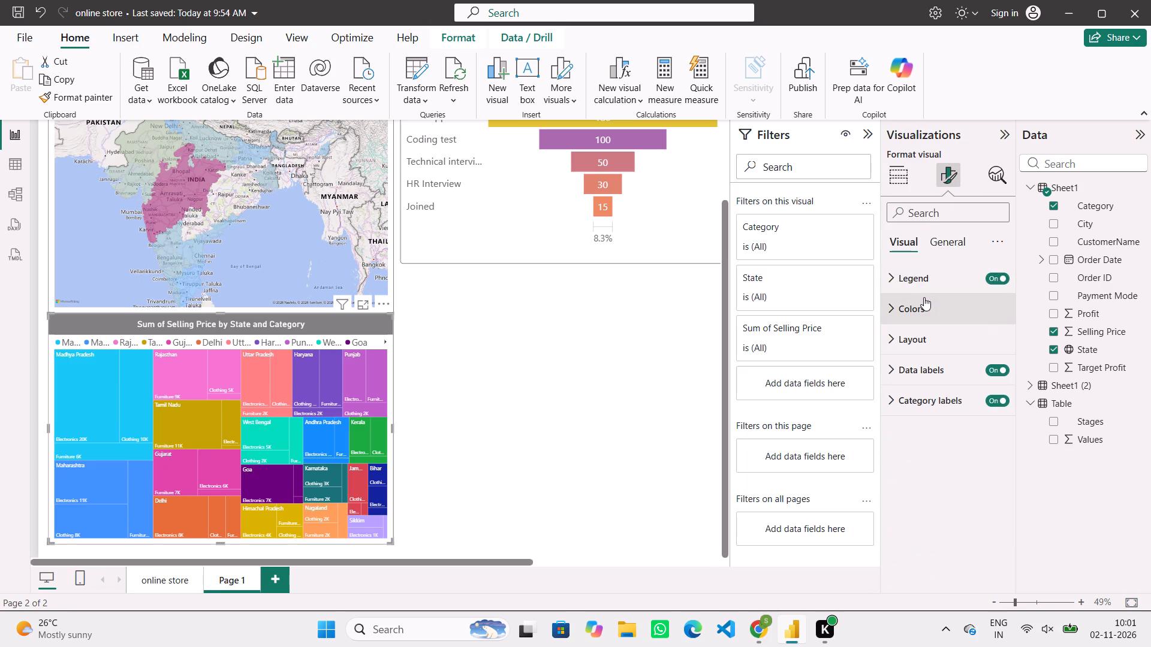
click(924, 285)
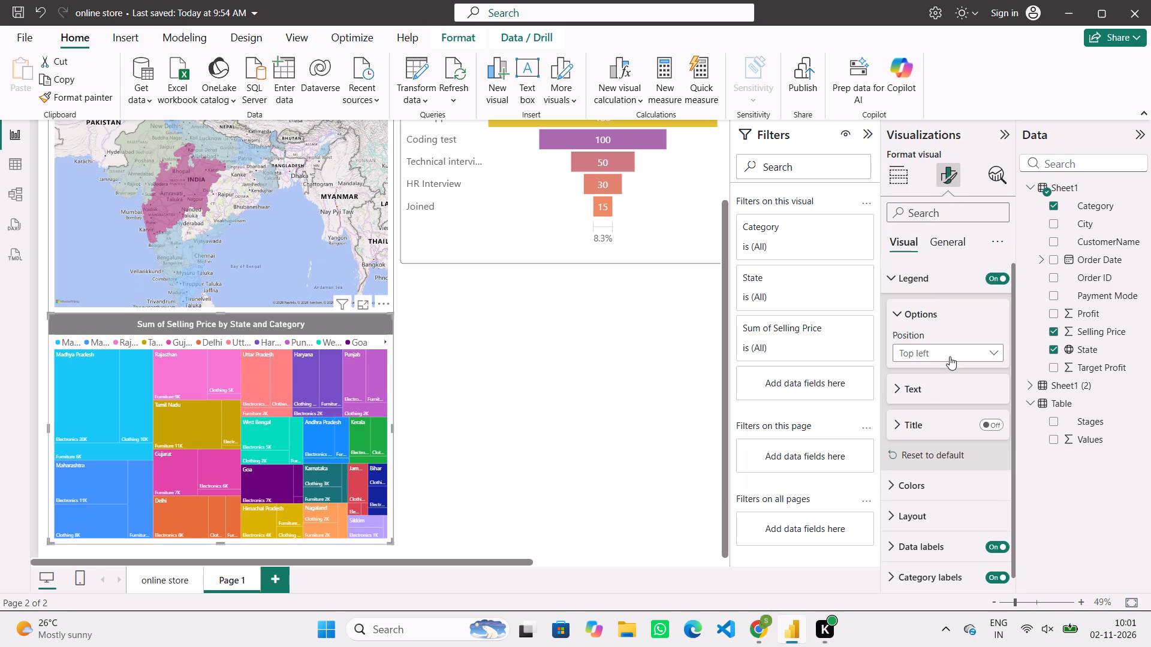
click(952, 386)
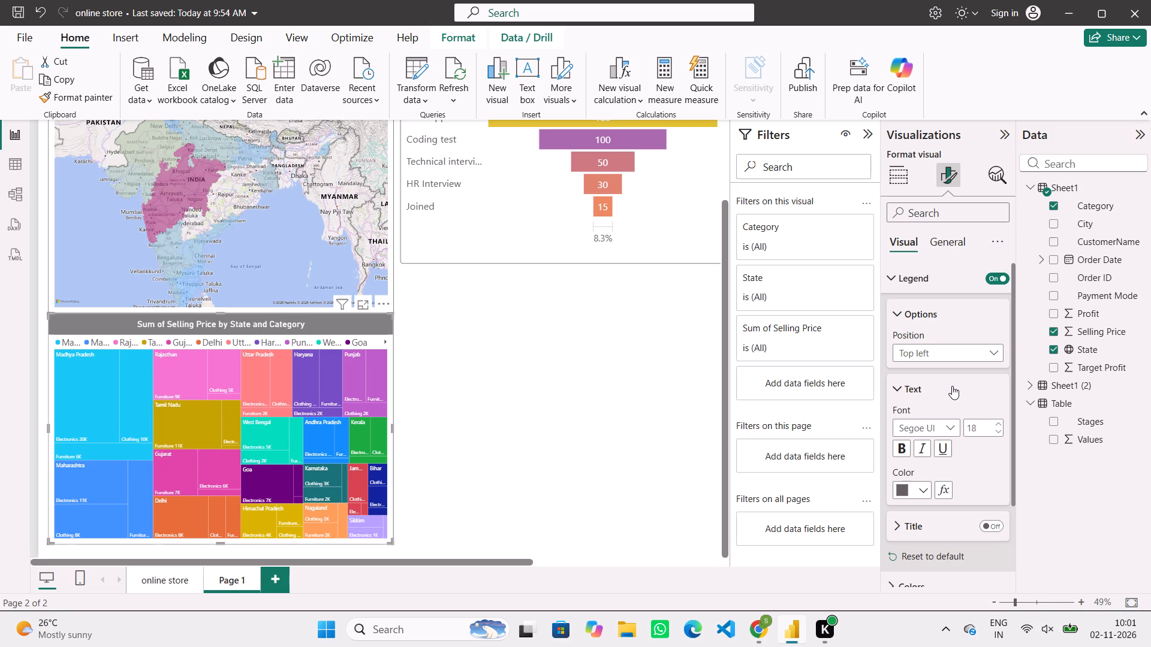
click(893, 395)
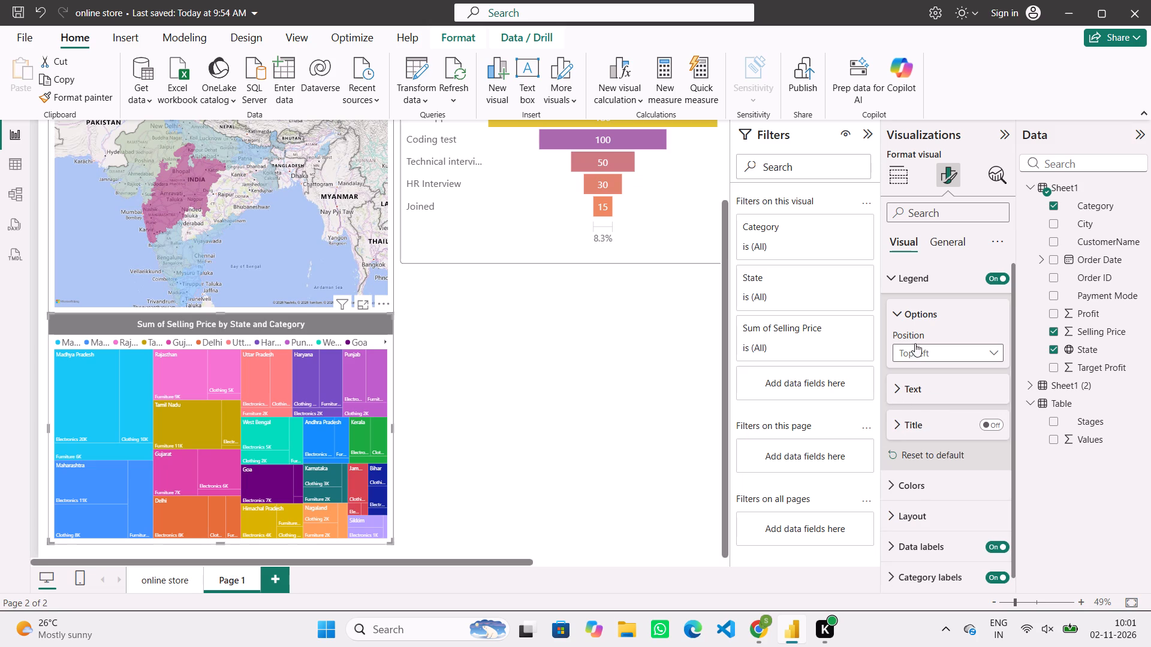
click(900, 316)
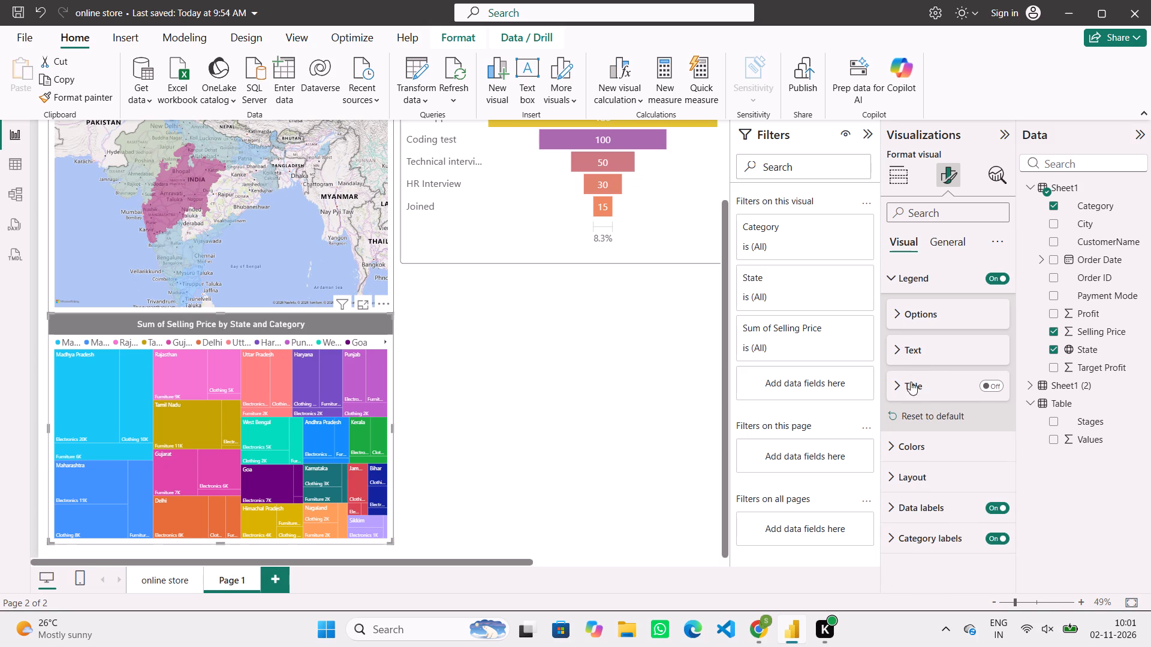
click(895, 281)
click(920, 334)
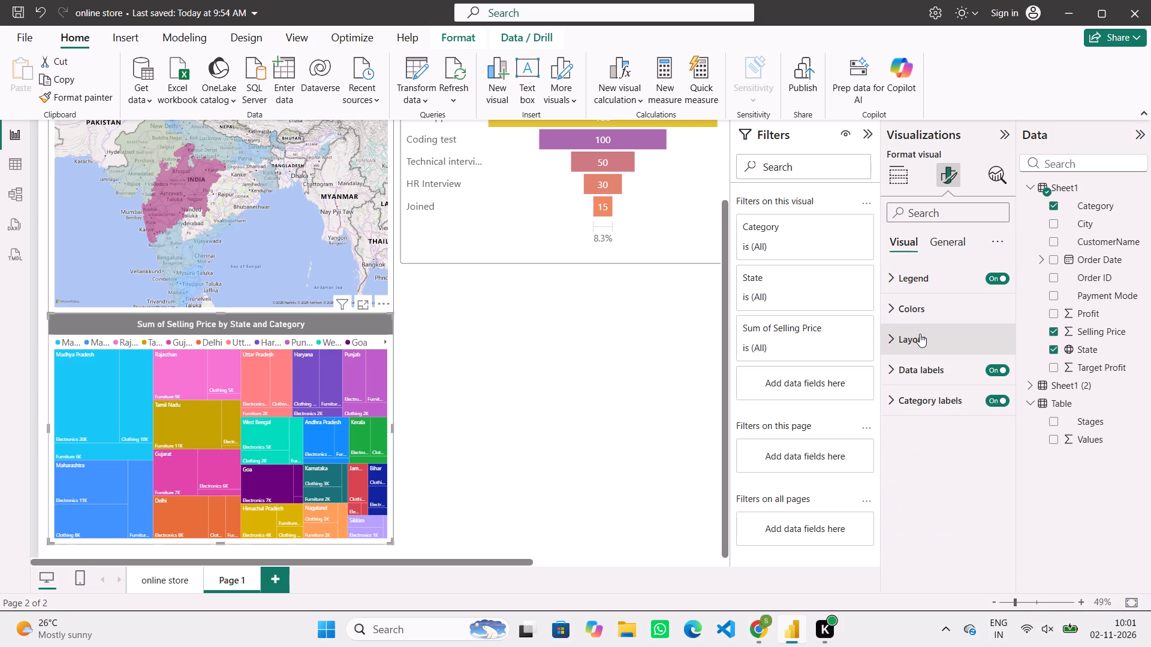
click(896, 337)
Set the font size of the treemap's data label values to 16 and collapse the data label settings.
click(912, 380)
scroll(912, 380, down, 2)
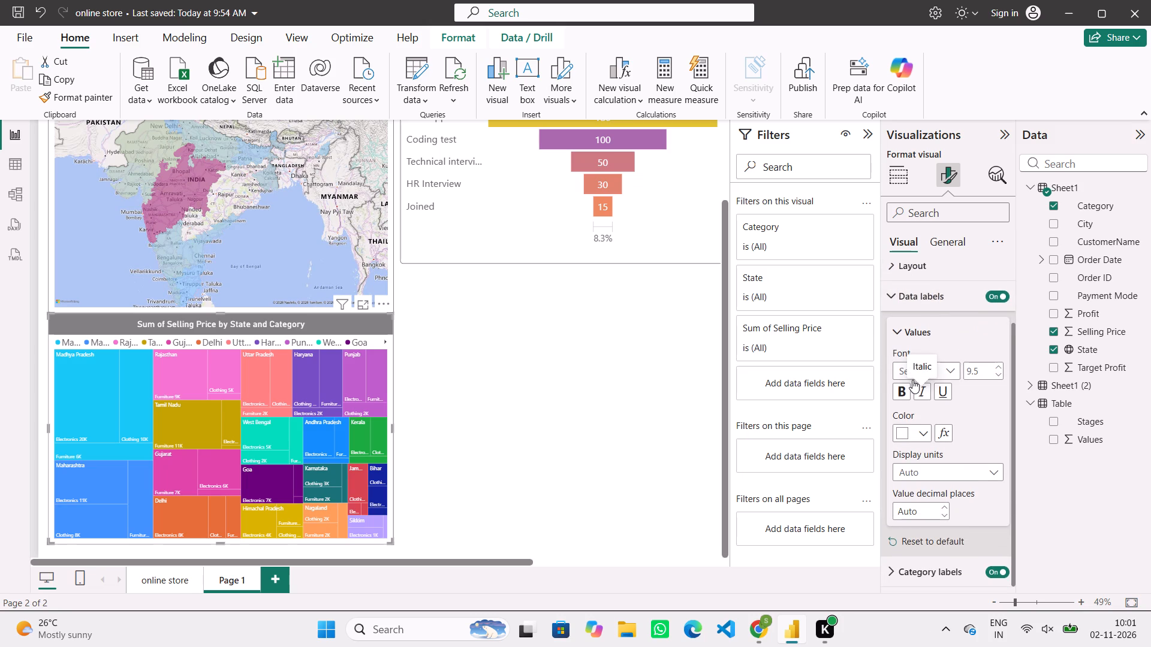
click(894, 301)
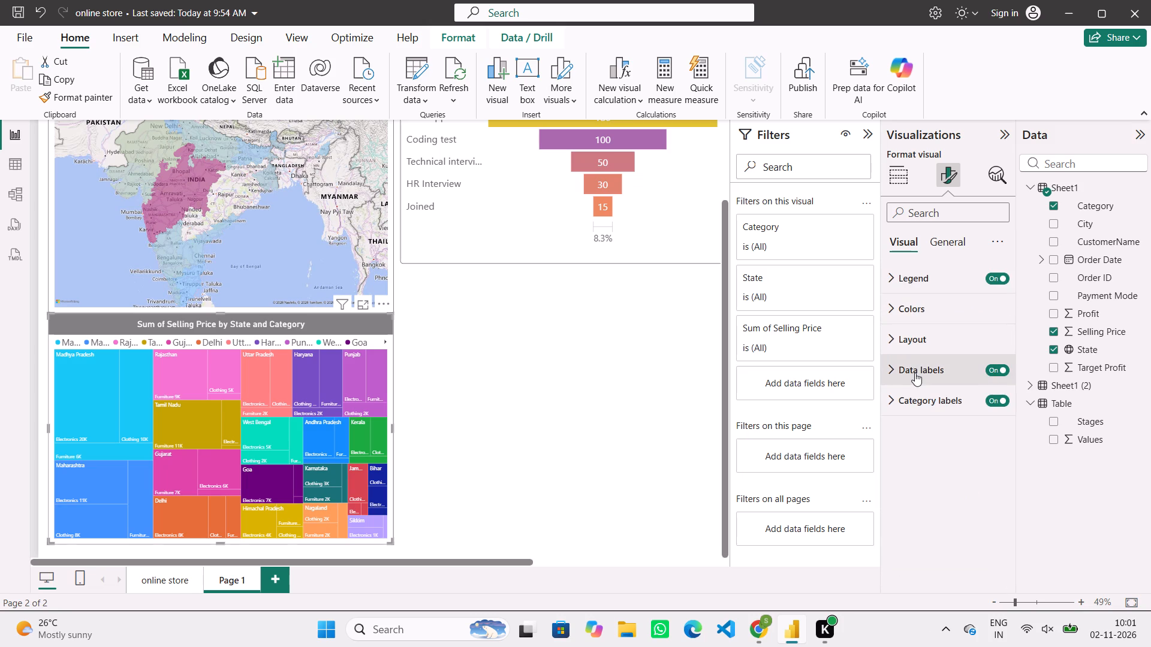
click(915, 373)
scroll(915, 373, down, 2)
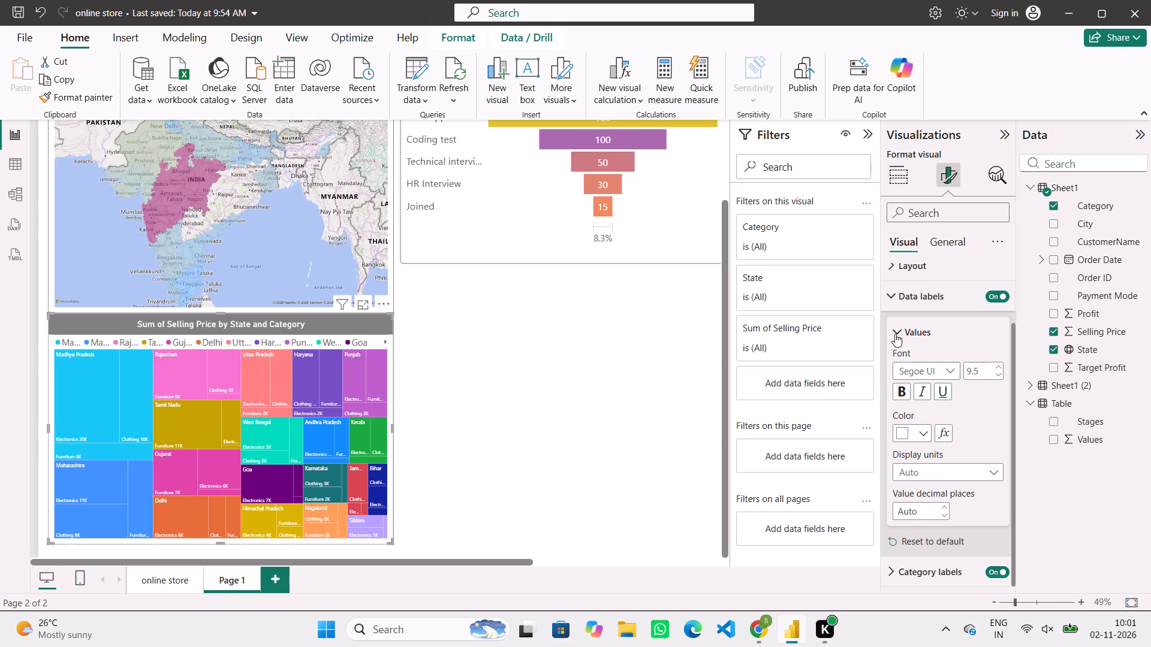
click(977, 371)
key(BackSpace)
text(16)
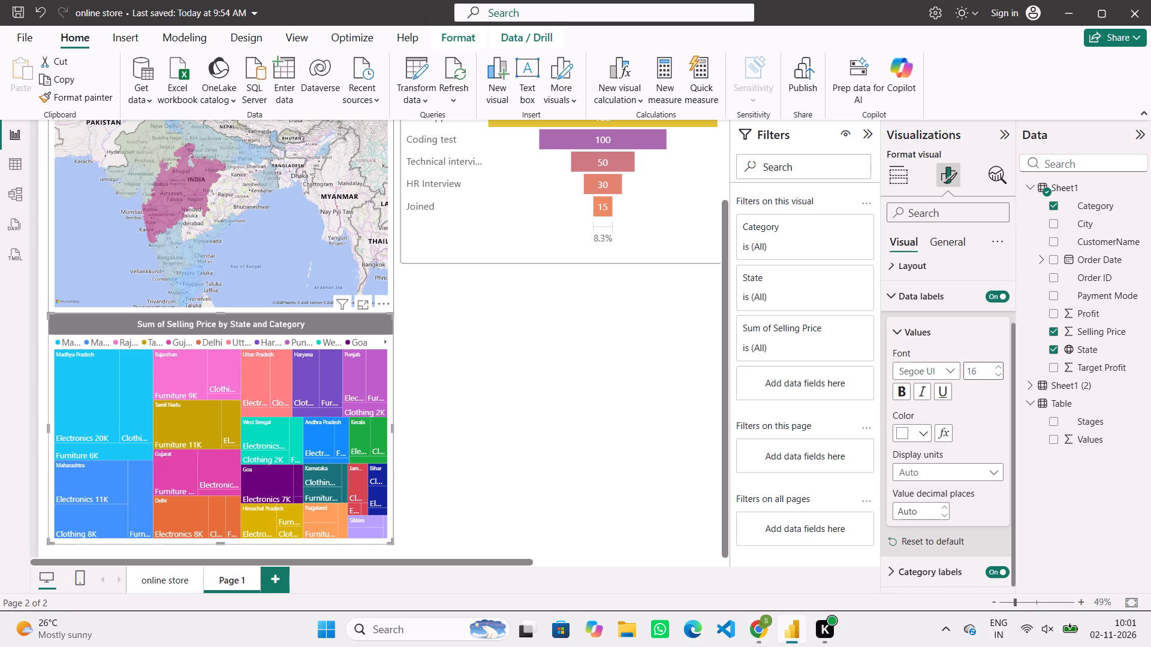
click(894, 331)
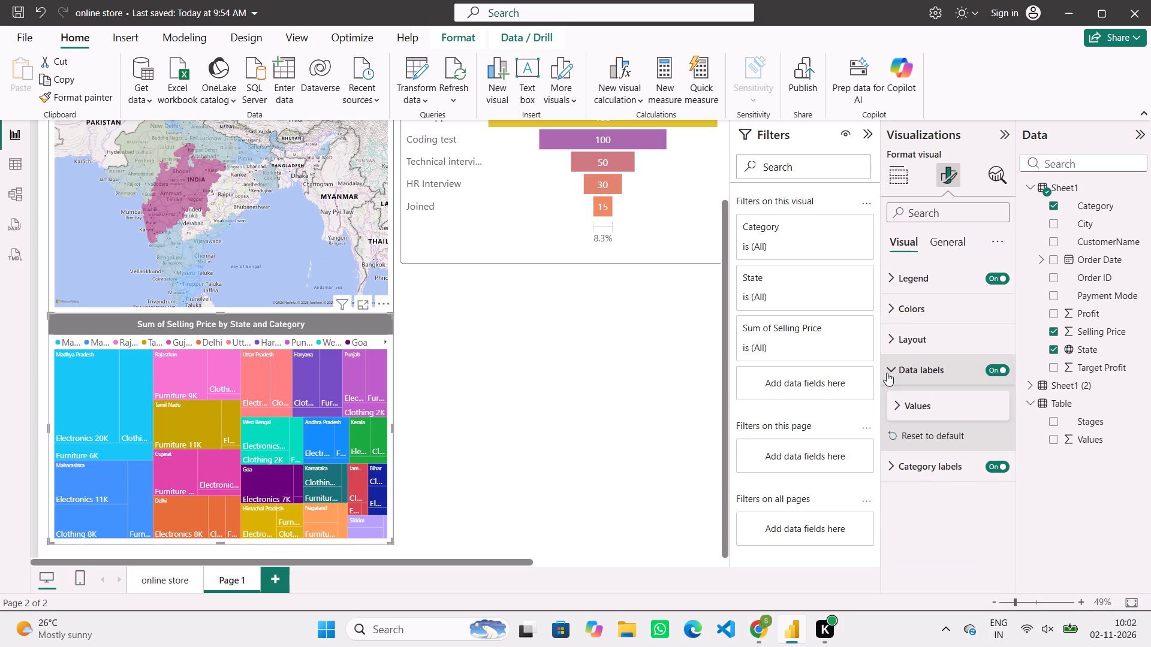
click(887, 372)
Set the font size of the treemap's category label values to 17 and deselect the treemap.
click(912, 401)
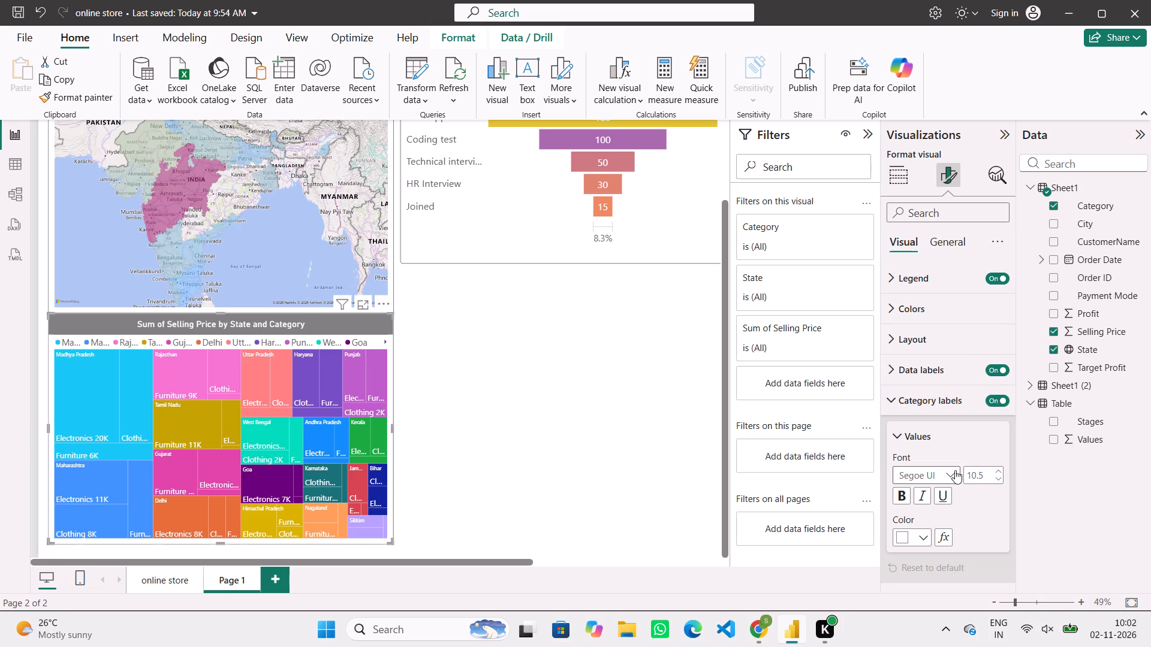
click(993, 472)
key(BackSpace)
text(15)
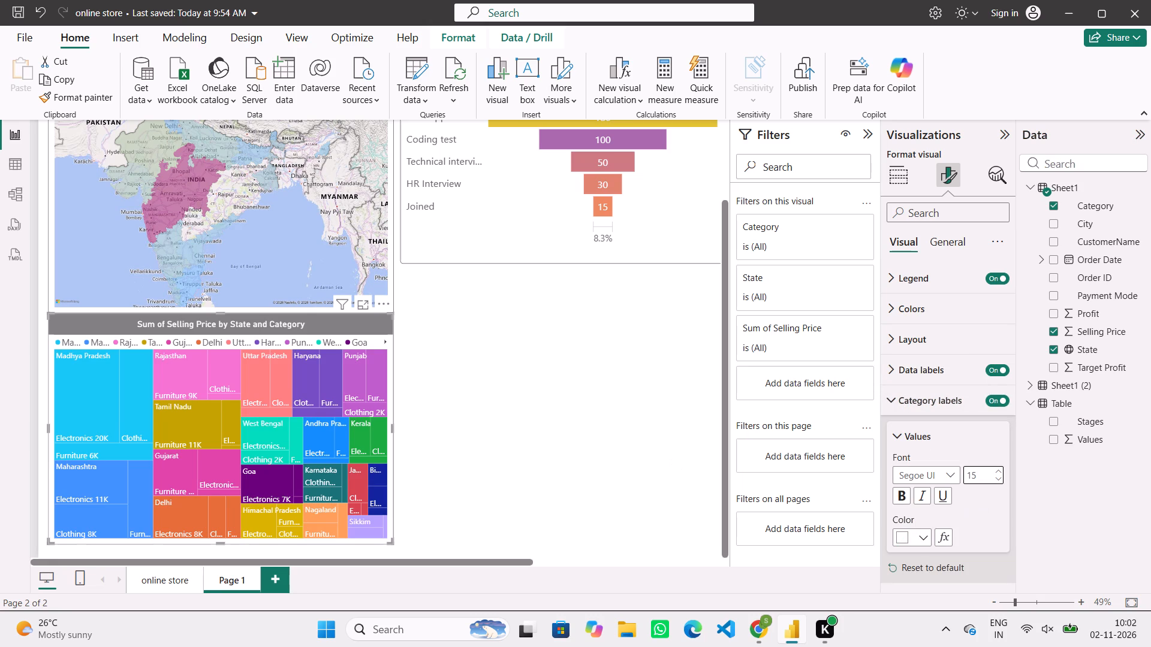
key(BackSpace)
key(7)
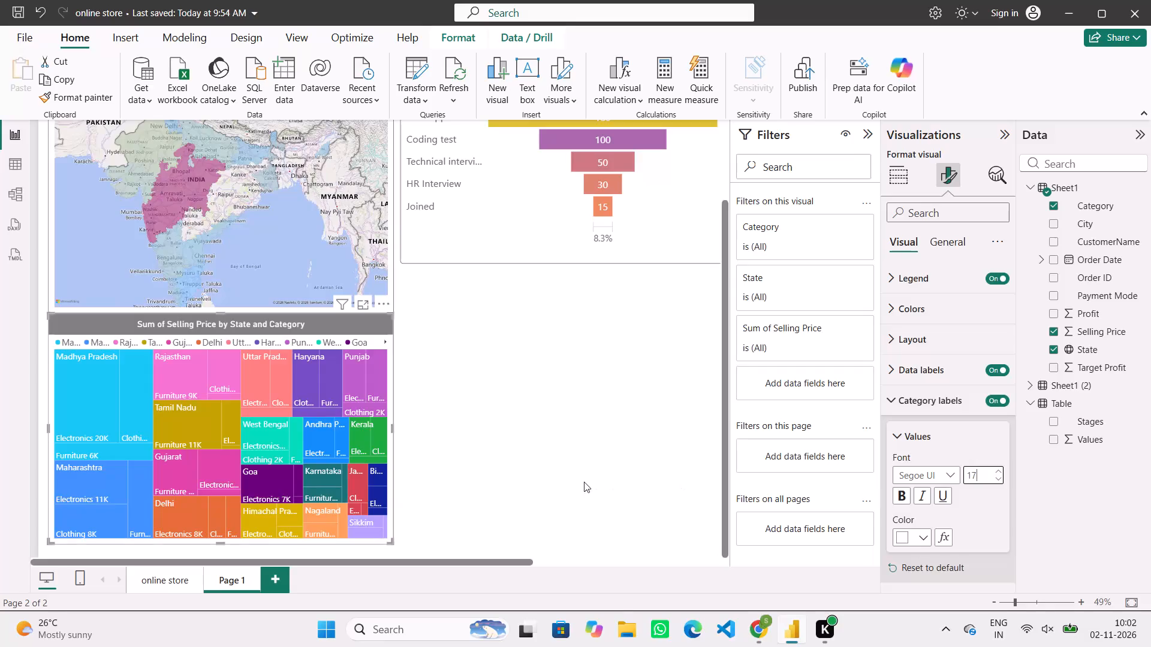
click(587, 489)
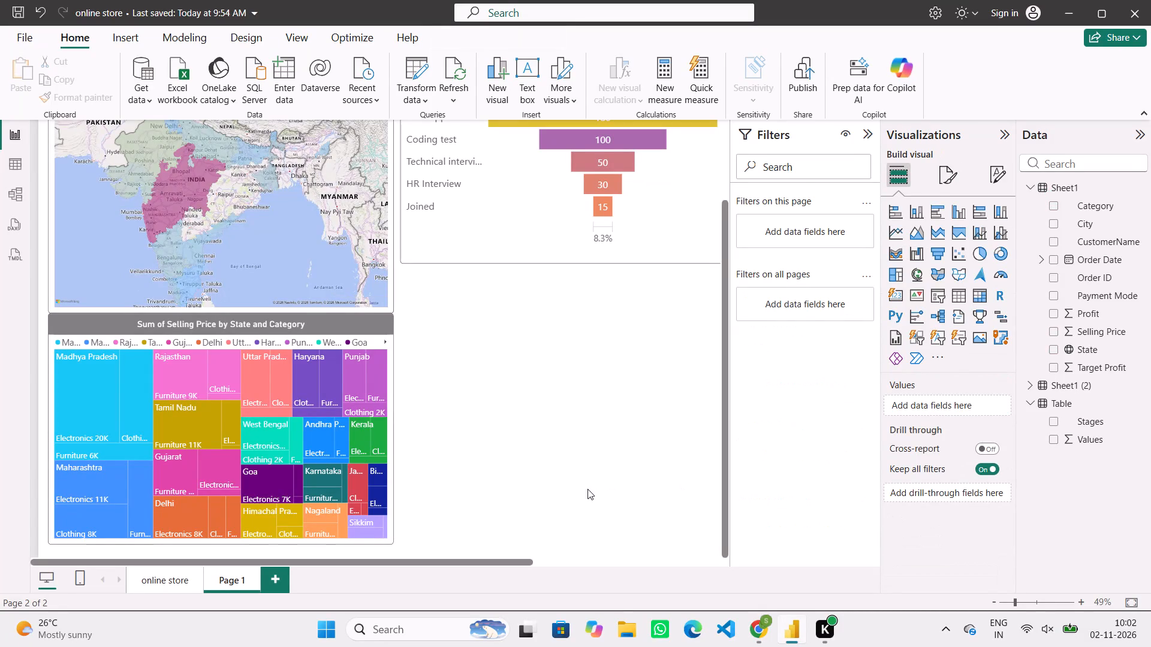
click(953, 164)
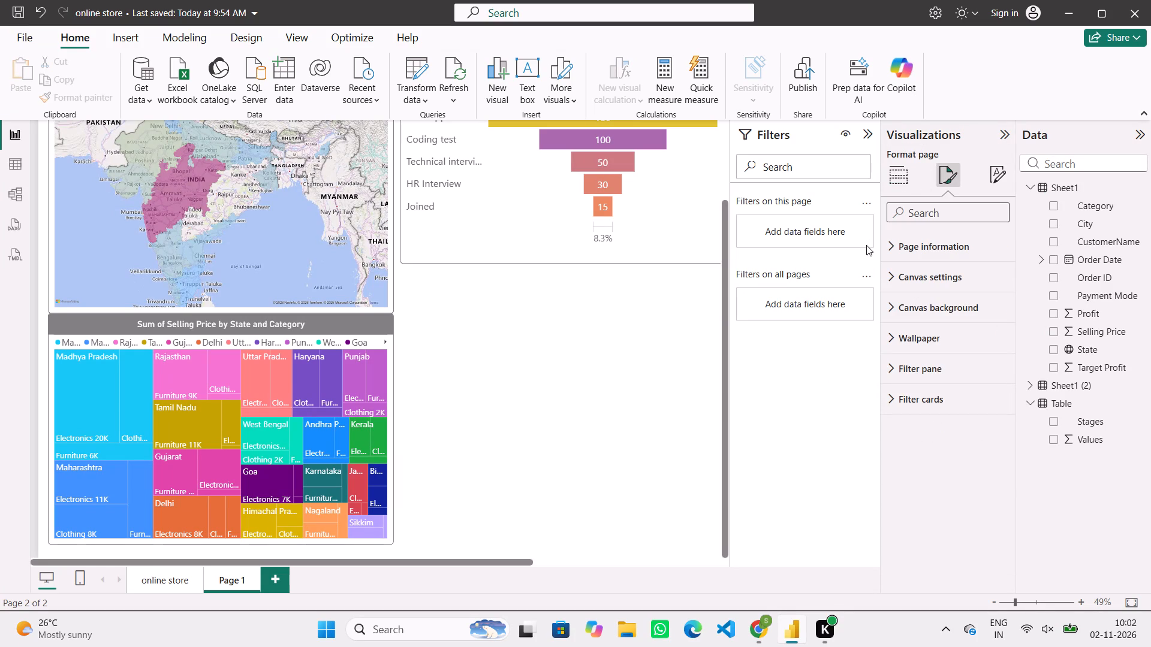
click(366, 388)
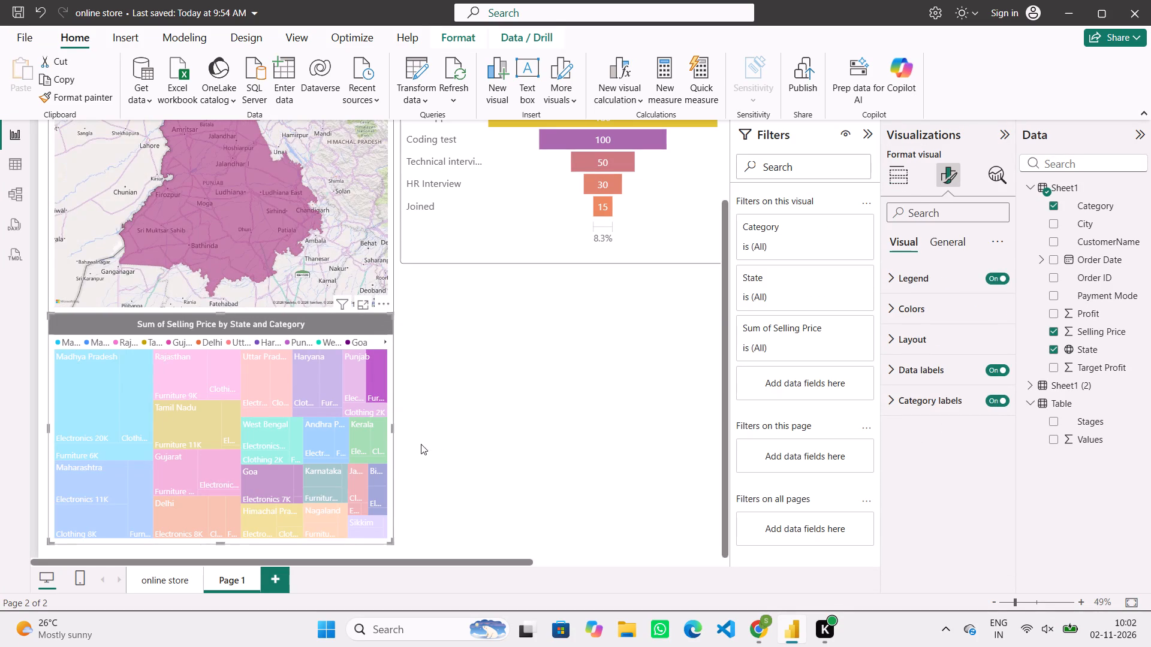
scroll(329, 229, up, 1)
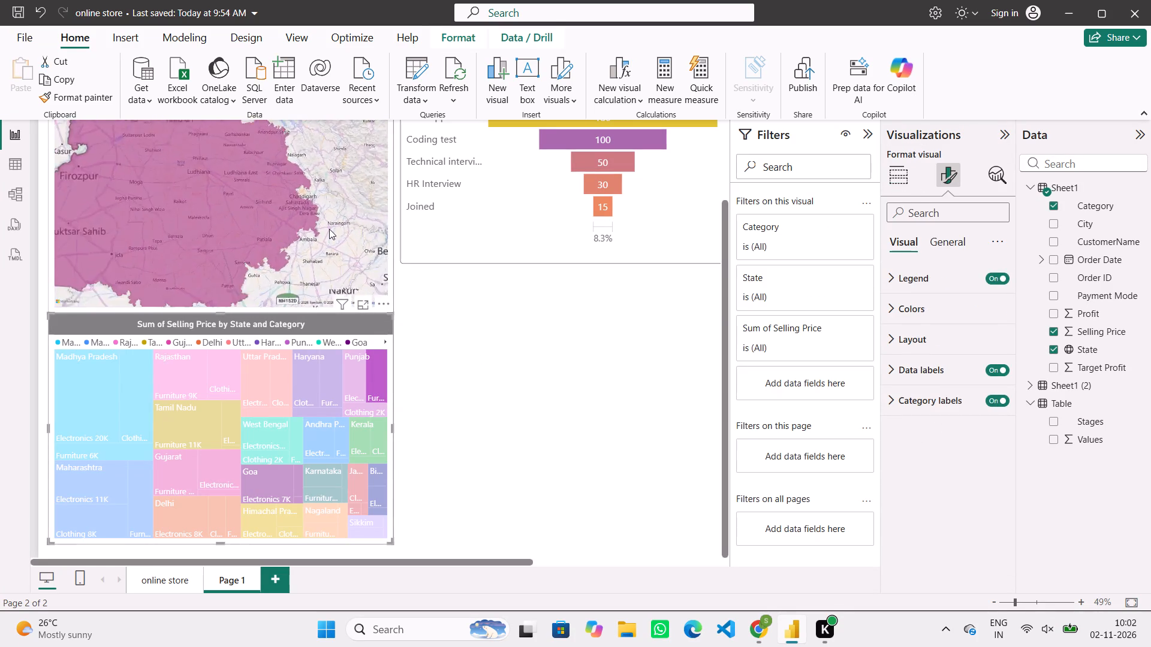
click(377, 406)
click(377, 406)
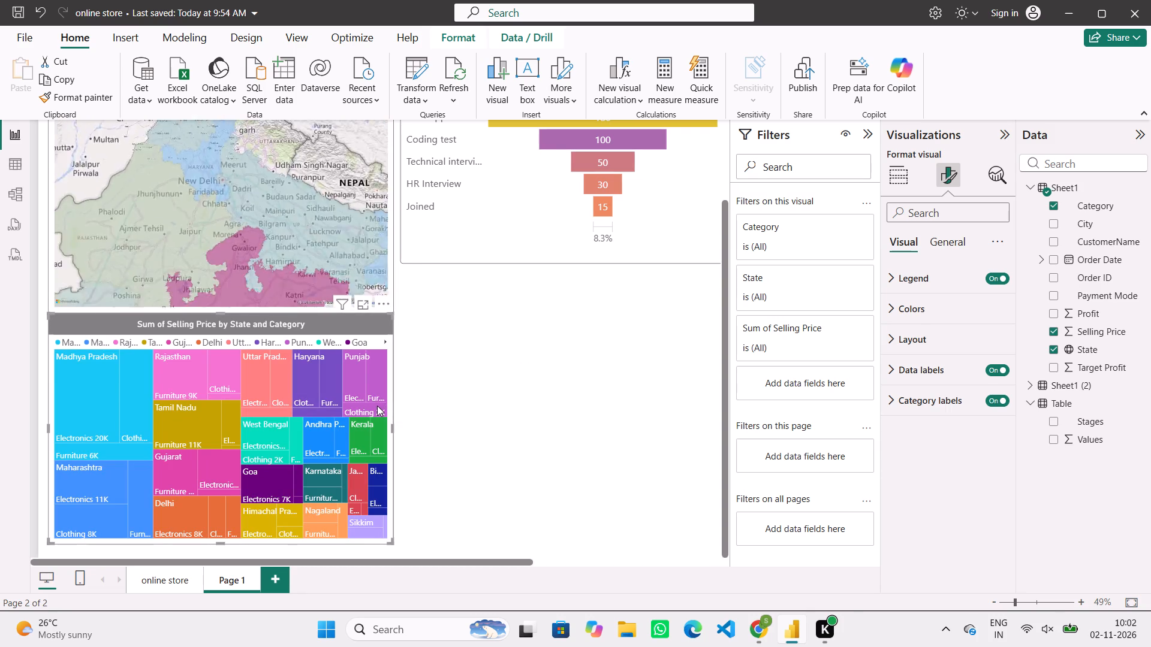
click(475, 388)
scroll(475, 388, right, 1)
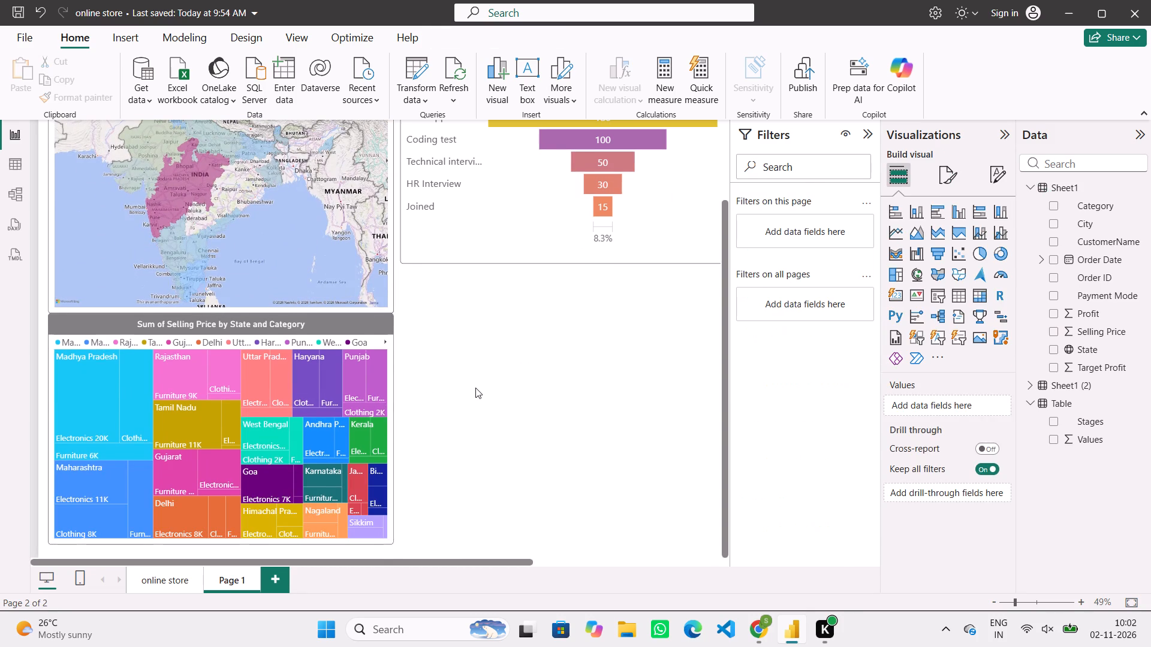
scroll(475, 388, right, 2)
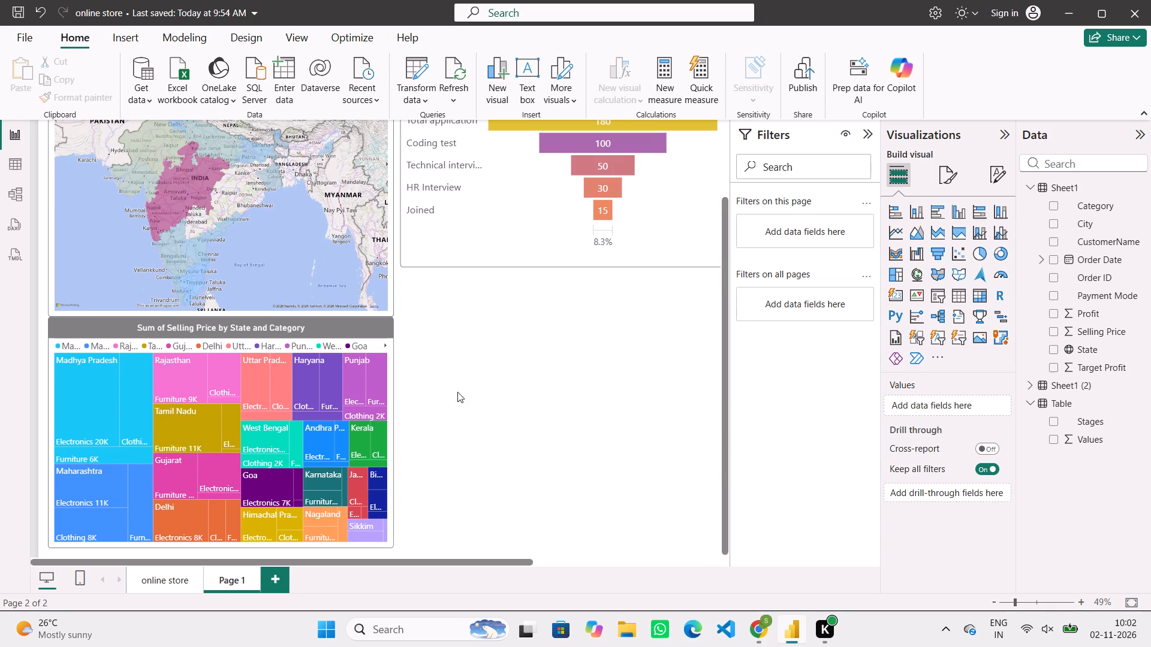
Widen the treemap beyond the State map's edge so it extends partway beneath the funnel chart, and deselect it.
click(385, 439)
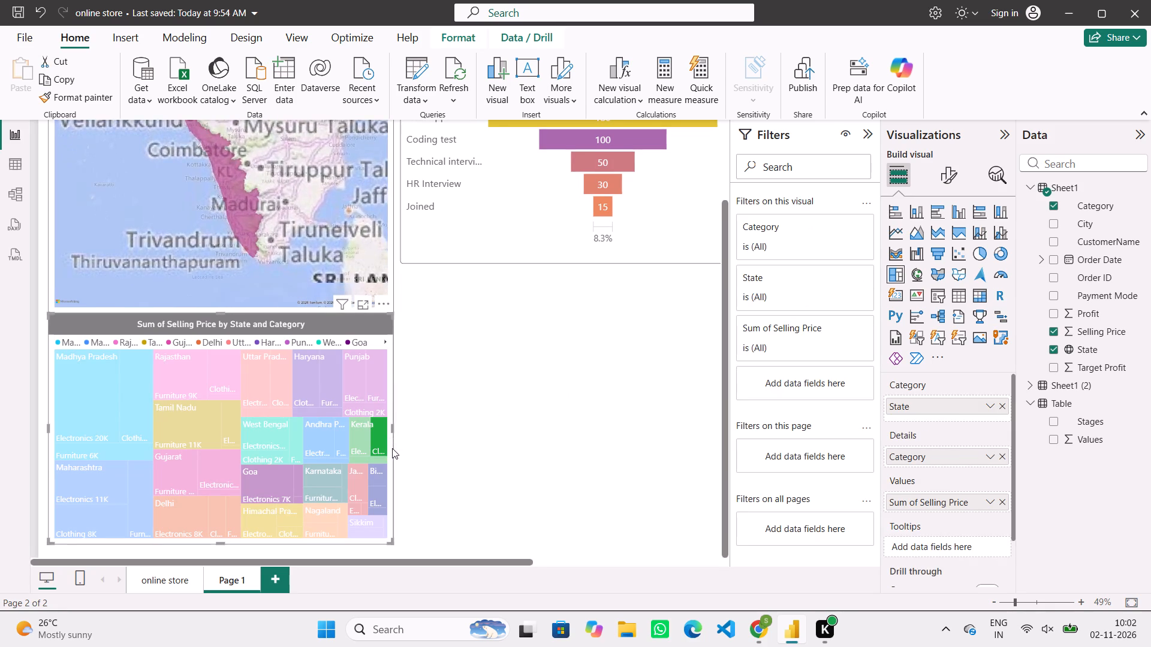
click(381, 446)
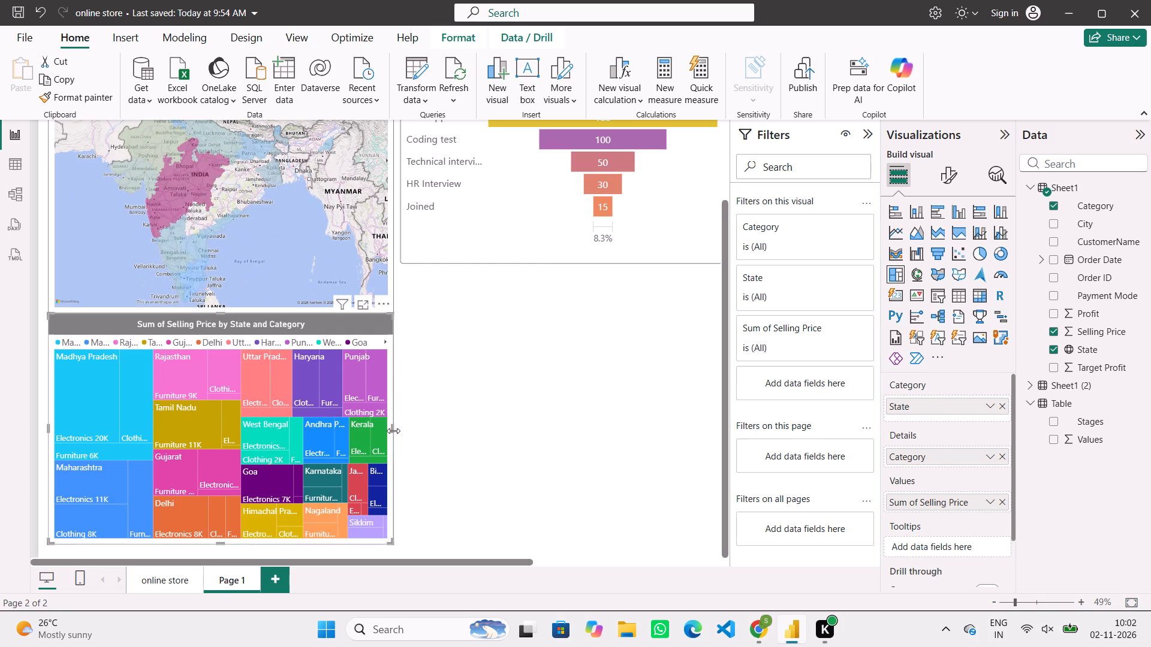
drag(393, 431, 478, 446)
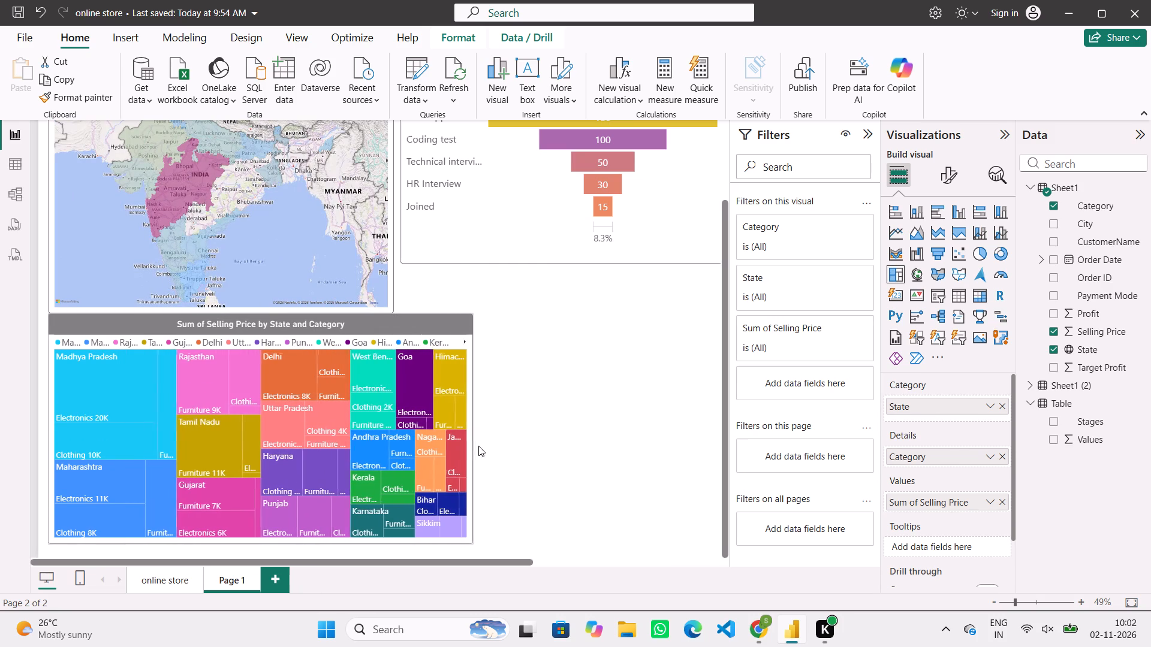
drag(478, 446, 489, 449)
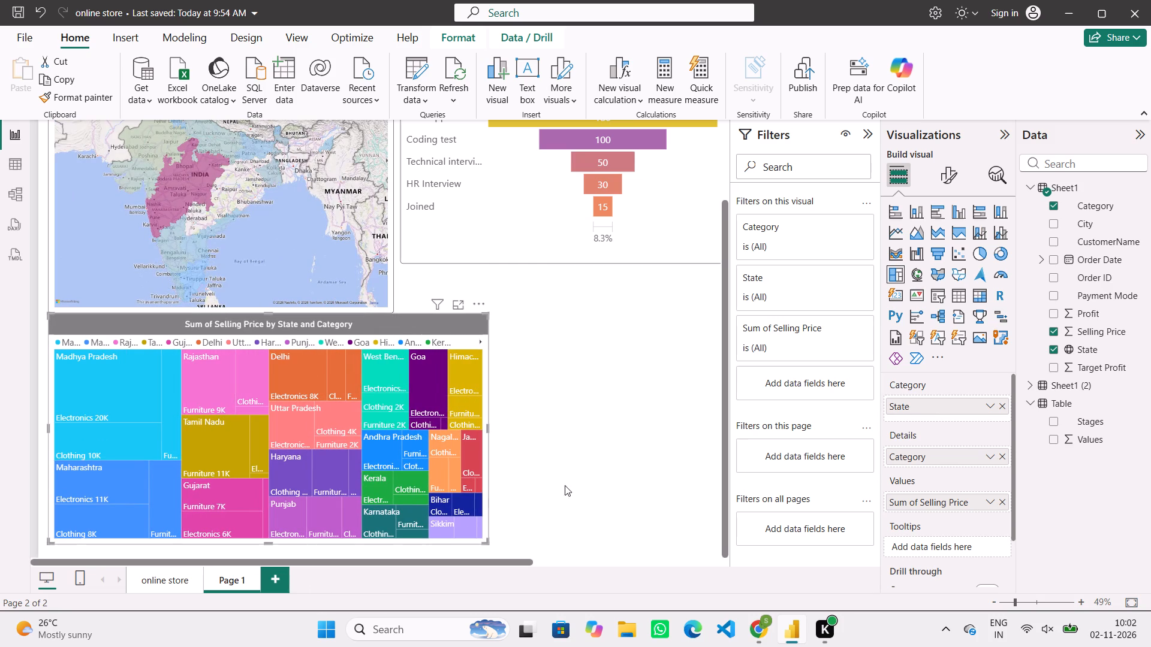
click(585, 500)
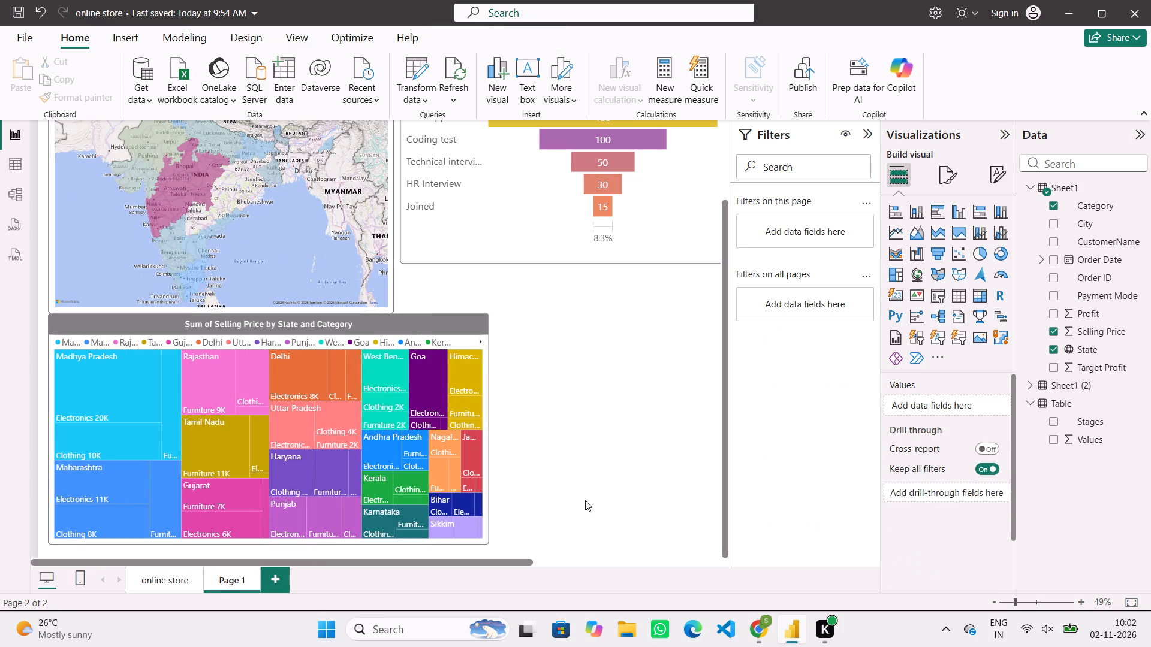
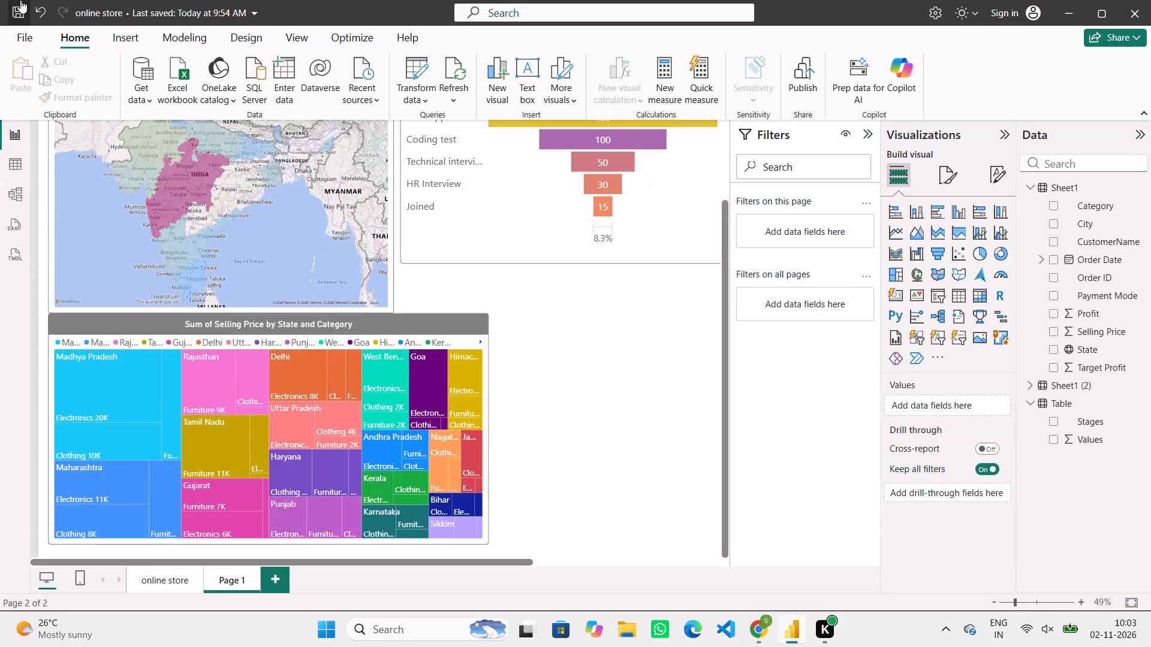
Save the online store report.
click(20, 0)
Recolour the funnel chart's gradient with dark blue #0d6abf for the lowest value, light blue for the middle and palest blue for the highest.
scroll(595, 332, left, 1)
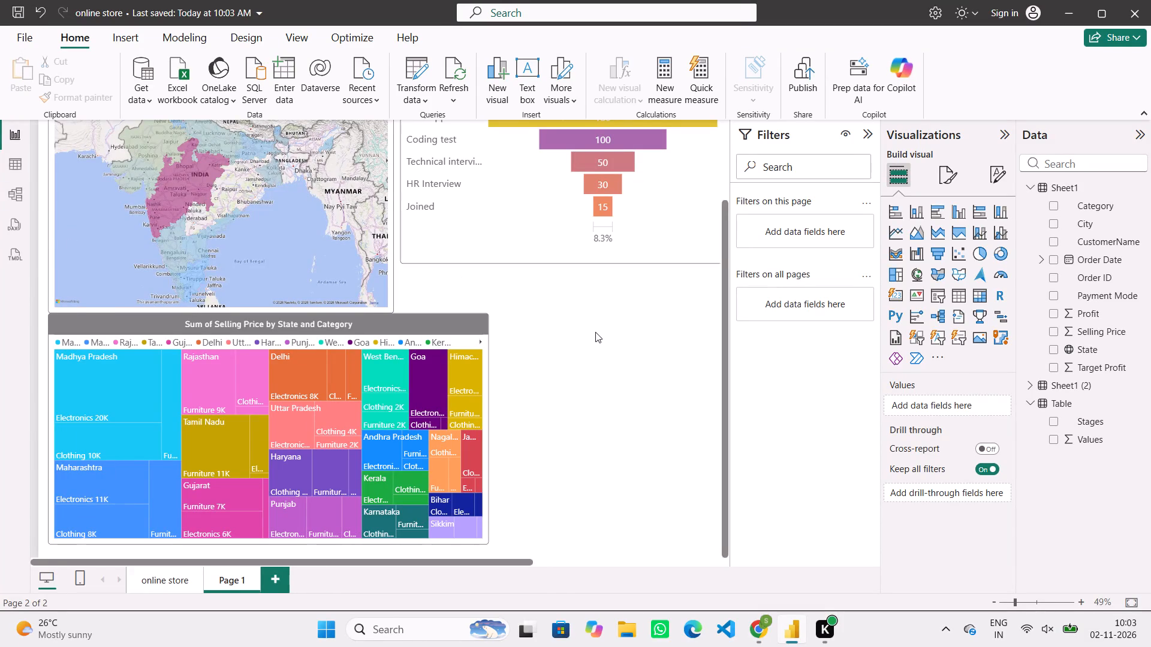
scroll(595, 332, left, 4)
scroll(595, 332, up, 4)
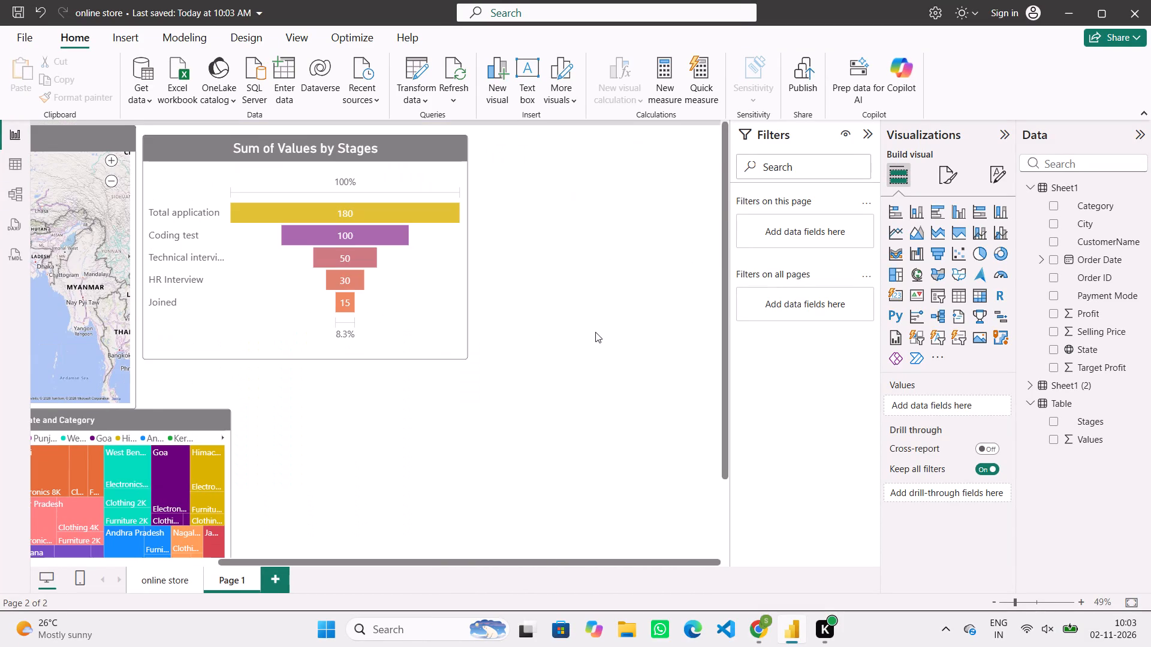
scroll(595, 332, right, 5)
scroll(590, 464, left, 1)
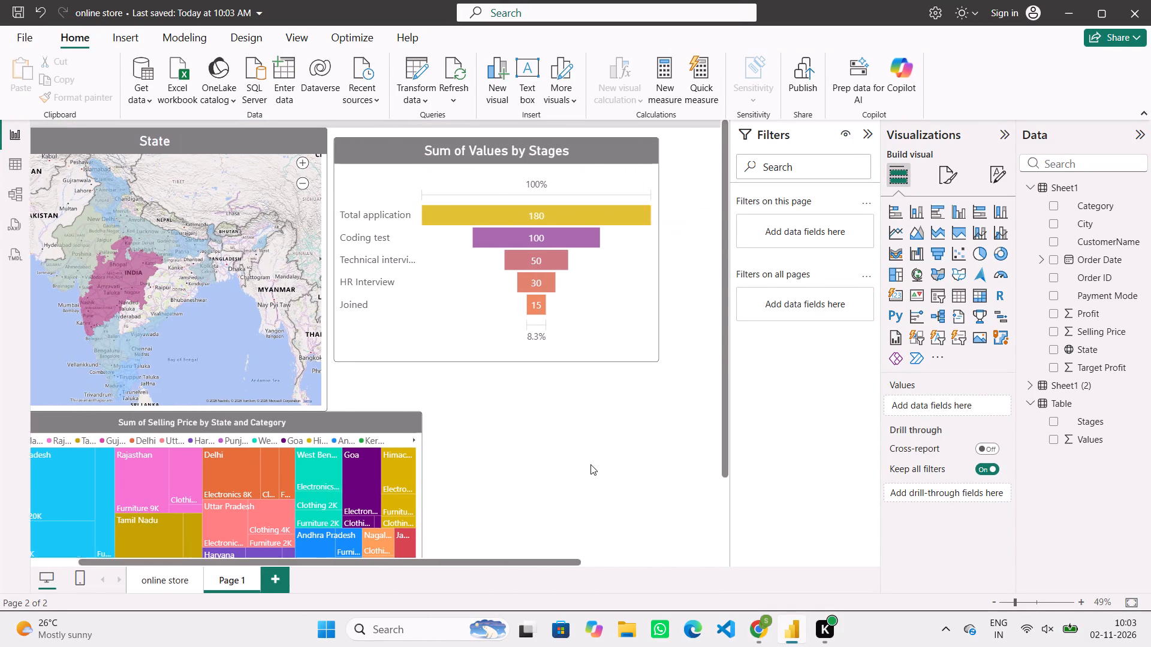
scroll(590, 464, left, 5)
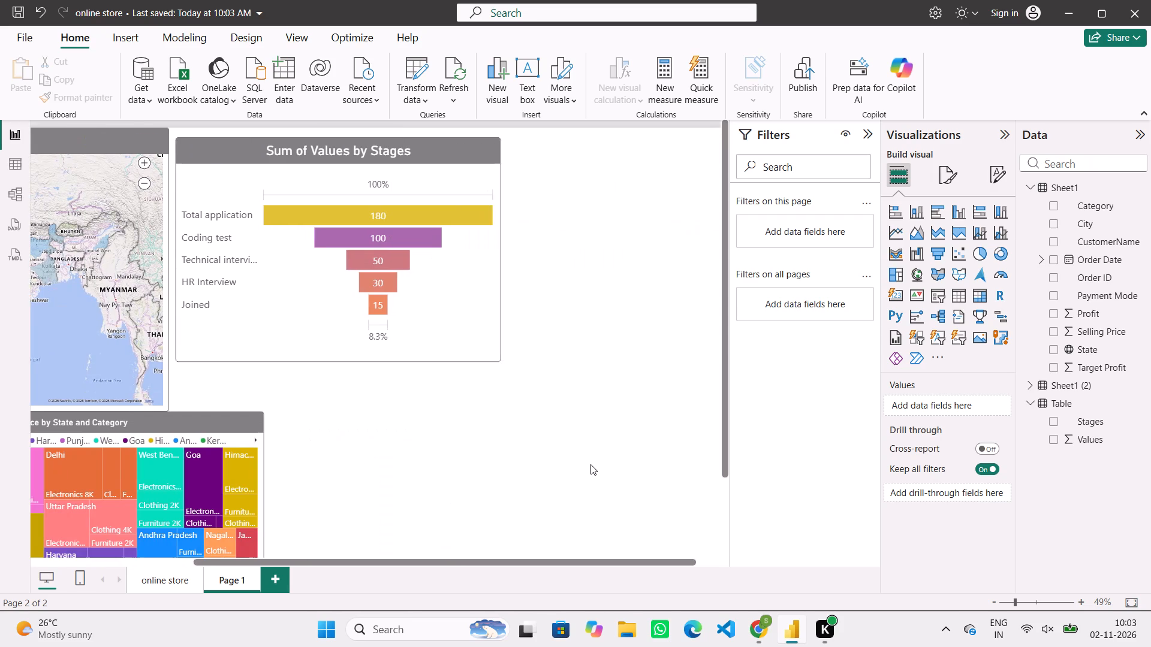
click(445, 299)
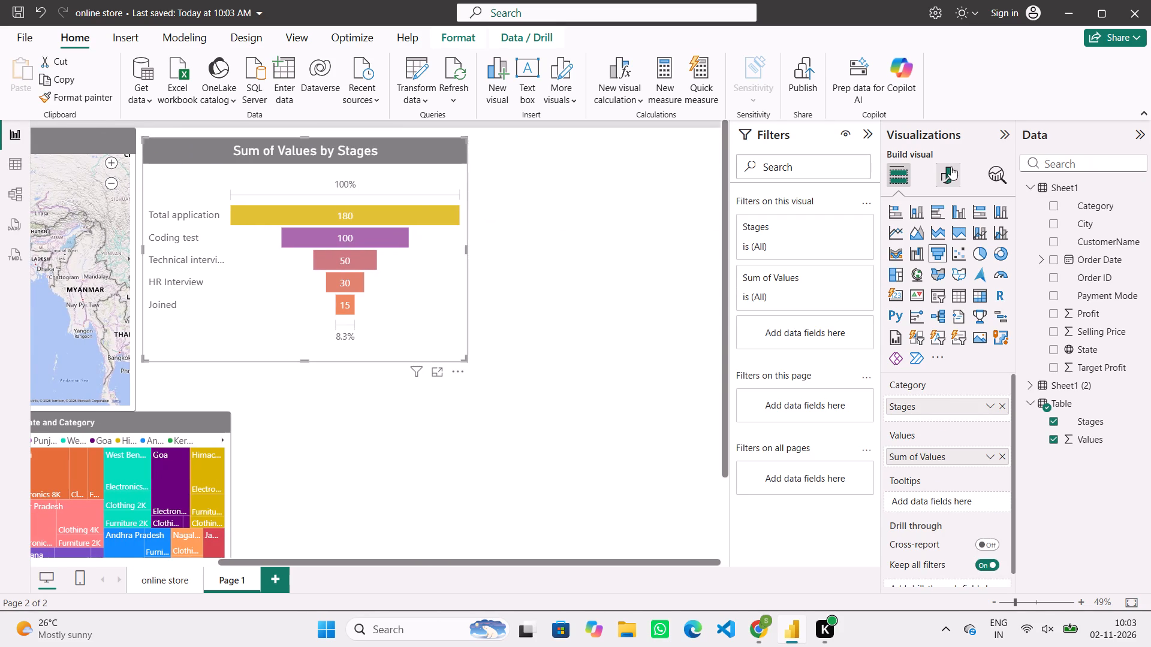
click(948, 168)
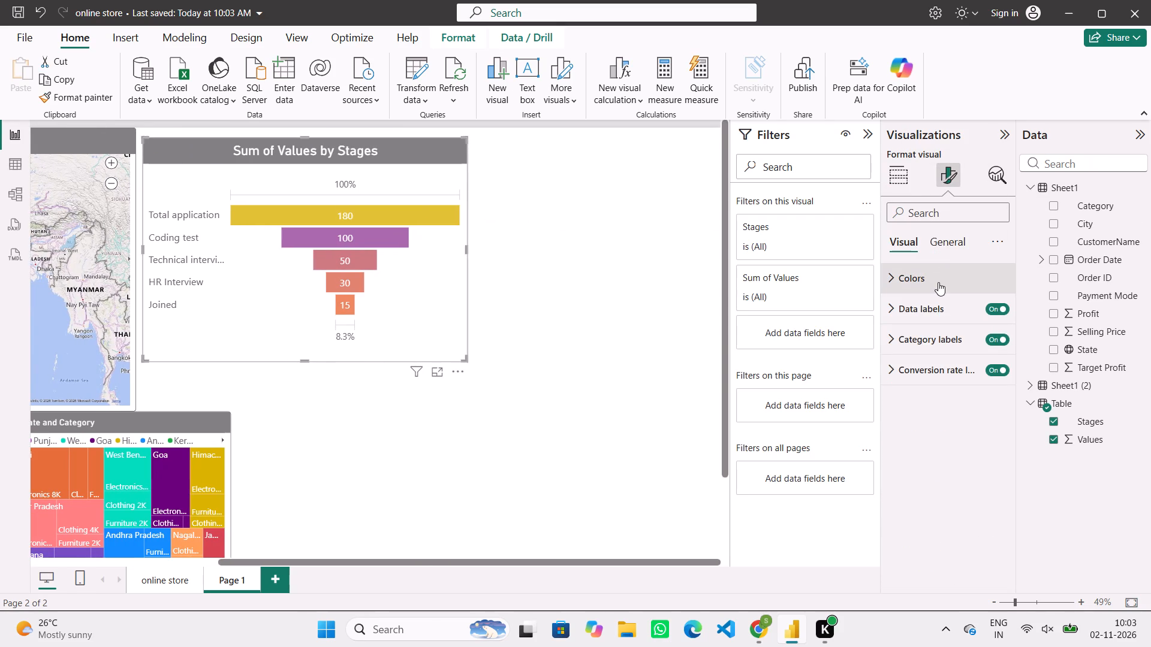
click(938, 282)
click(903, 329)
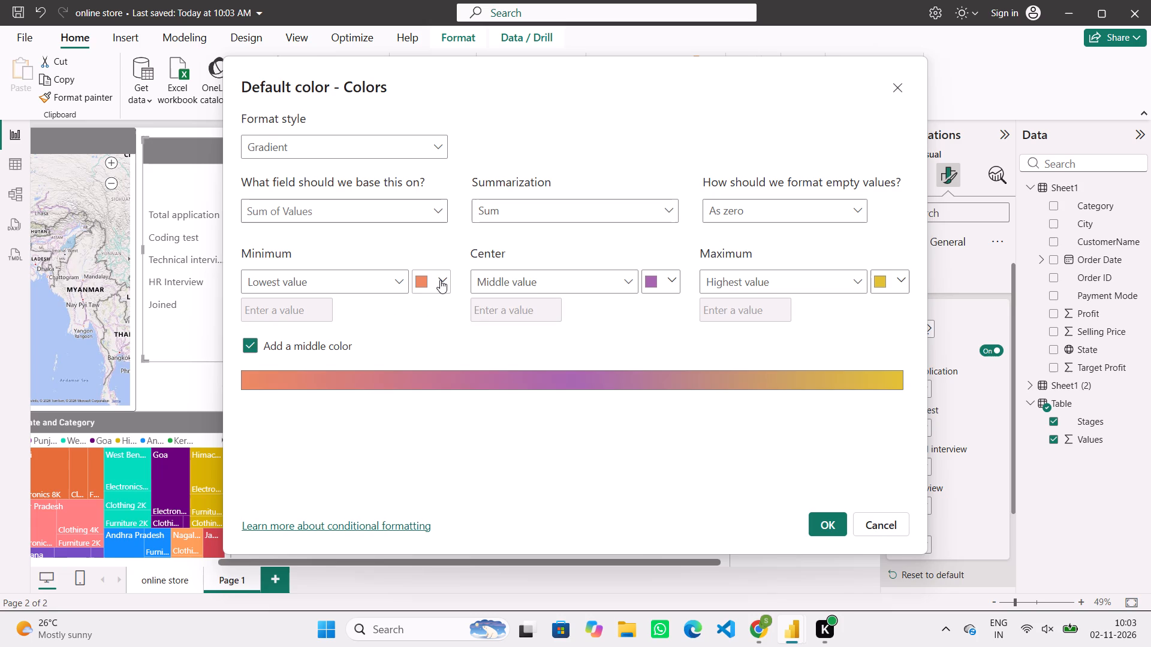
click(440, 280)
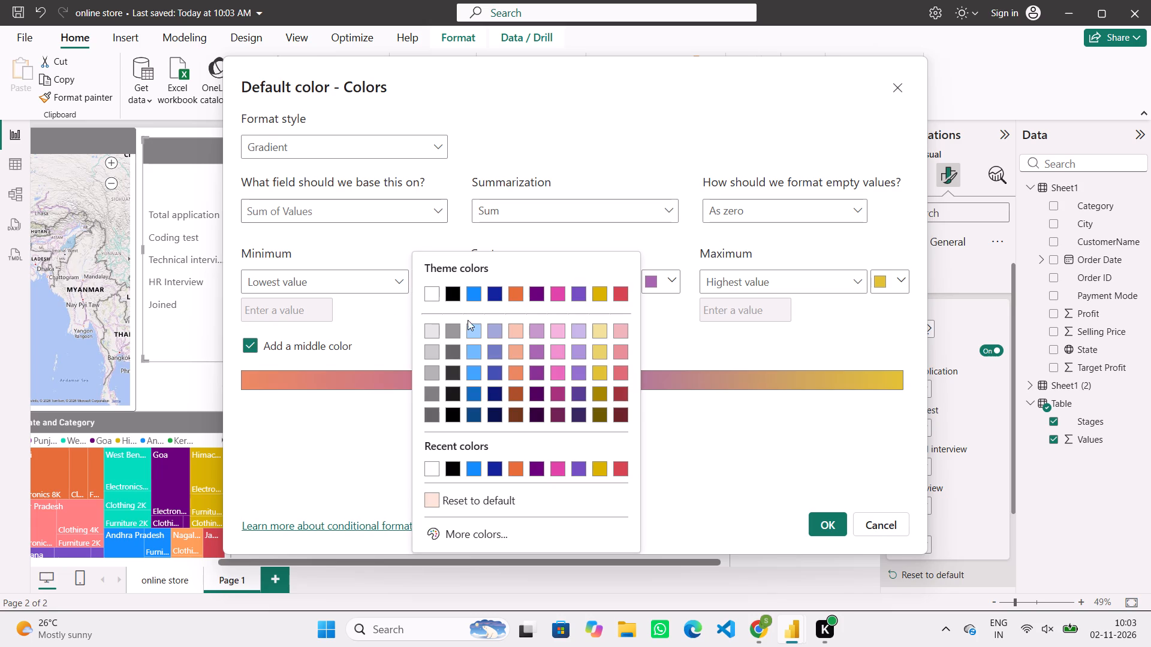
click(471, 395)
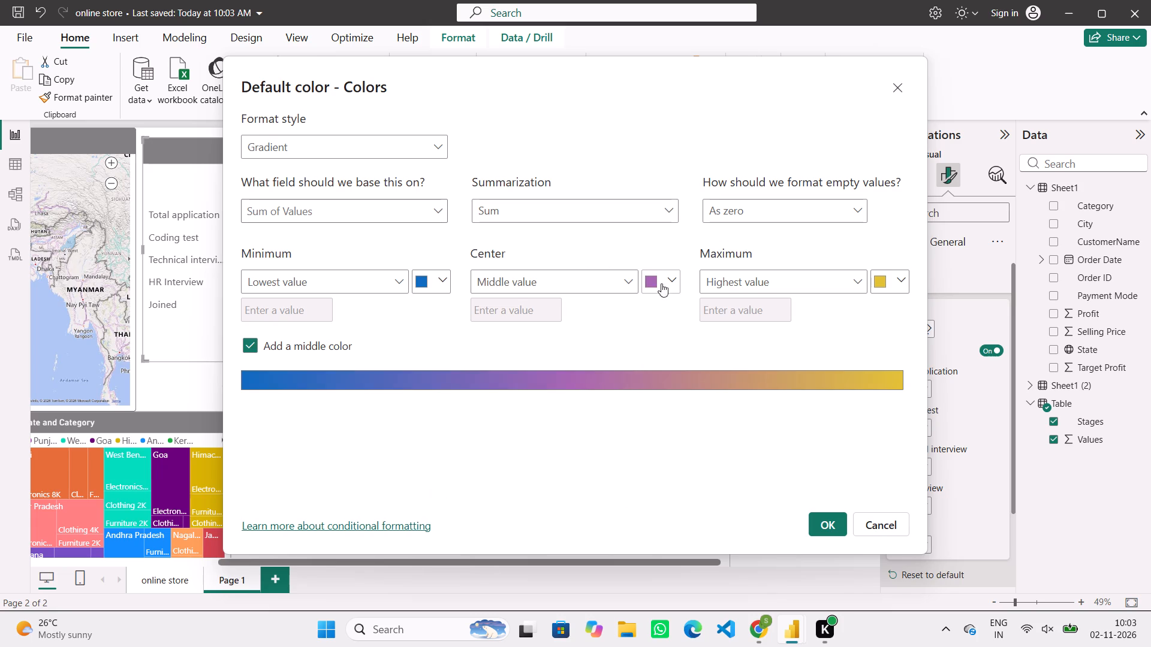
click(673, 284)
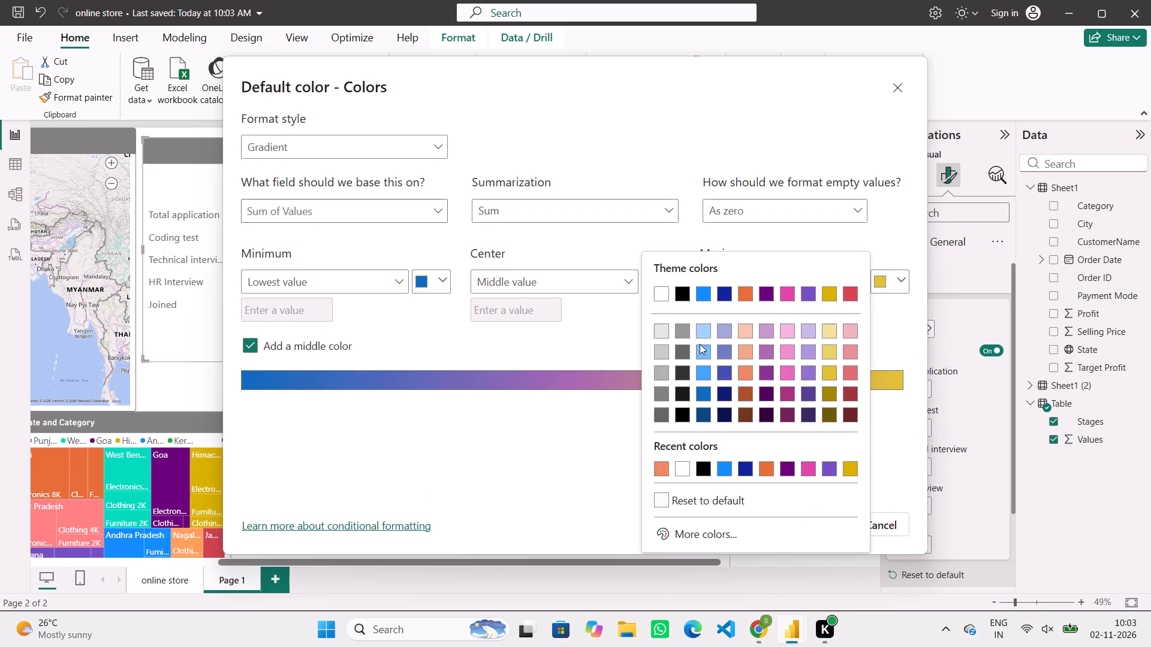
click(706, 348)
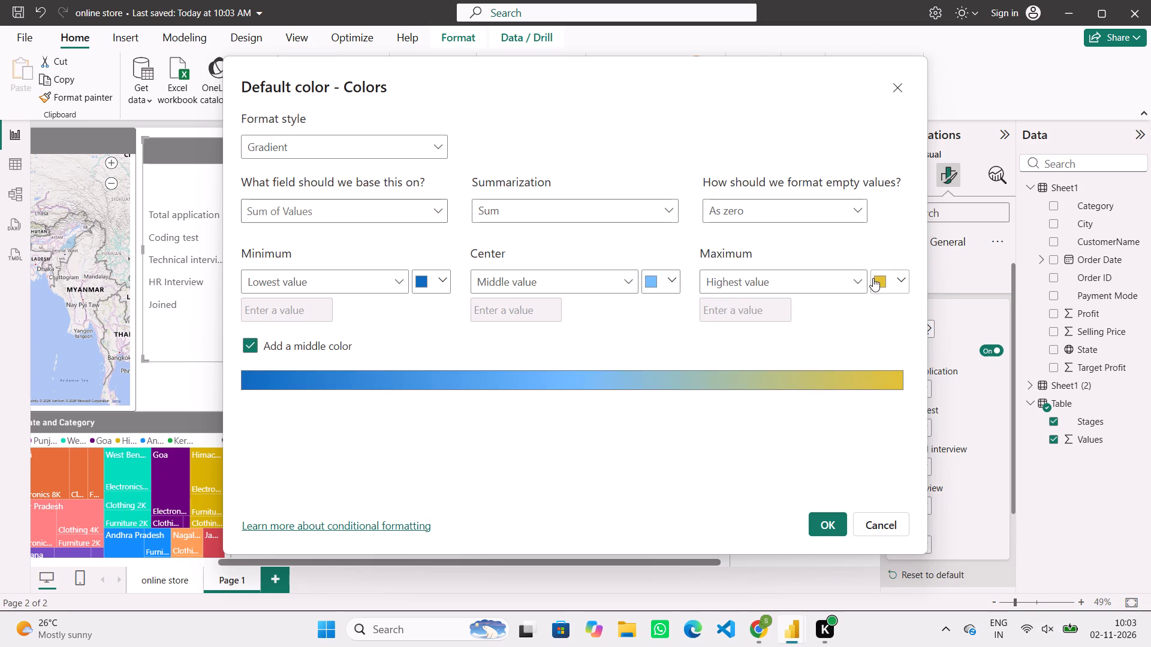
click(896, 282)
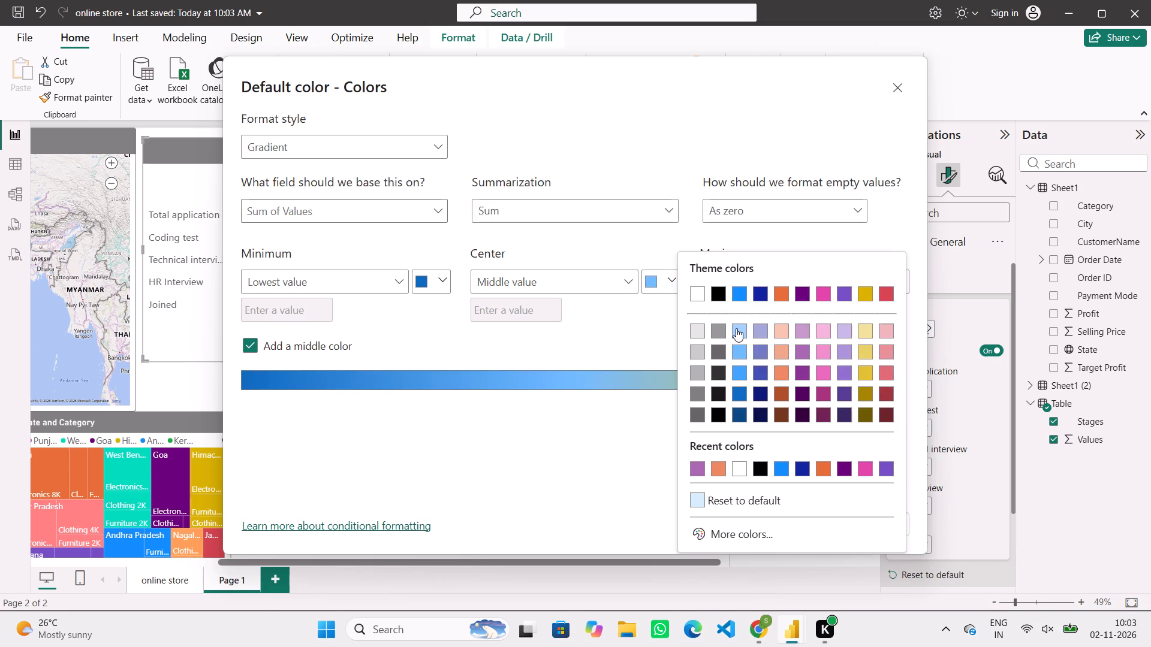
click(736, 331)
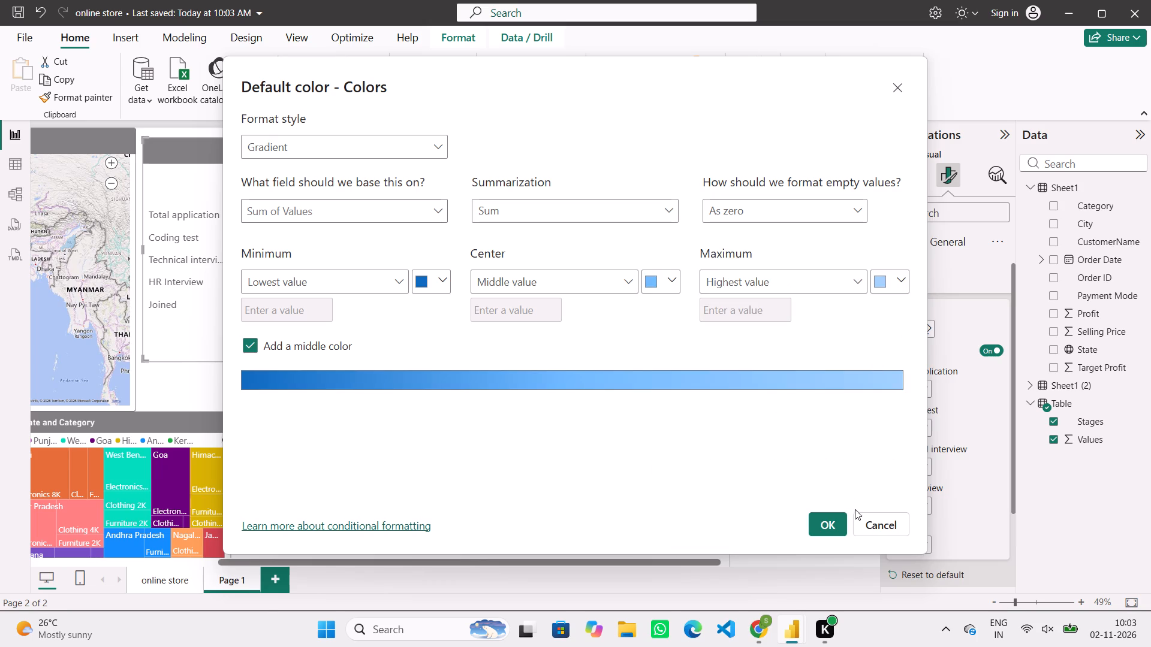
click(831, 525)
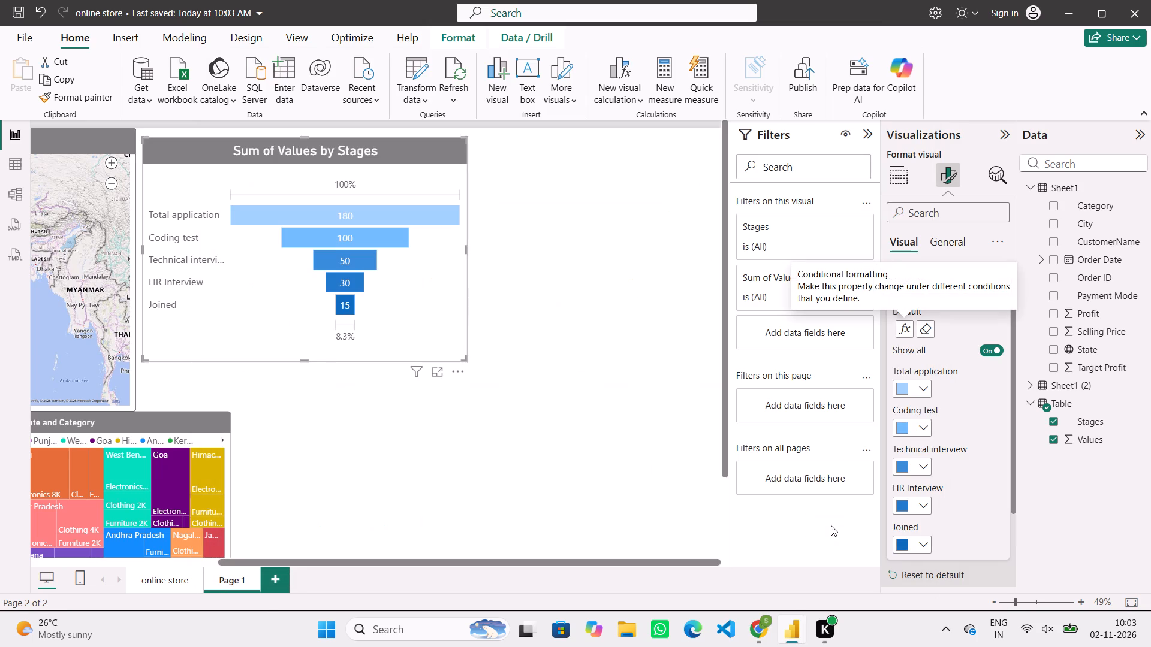
Set the funnel chart's gradient to palest blue for the lowest value, medium blue for the middle and dark blue #0d6abf for the highest, and deselect it.
click(902, 332)
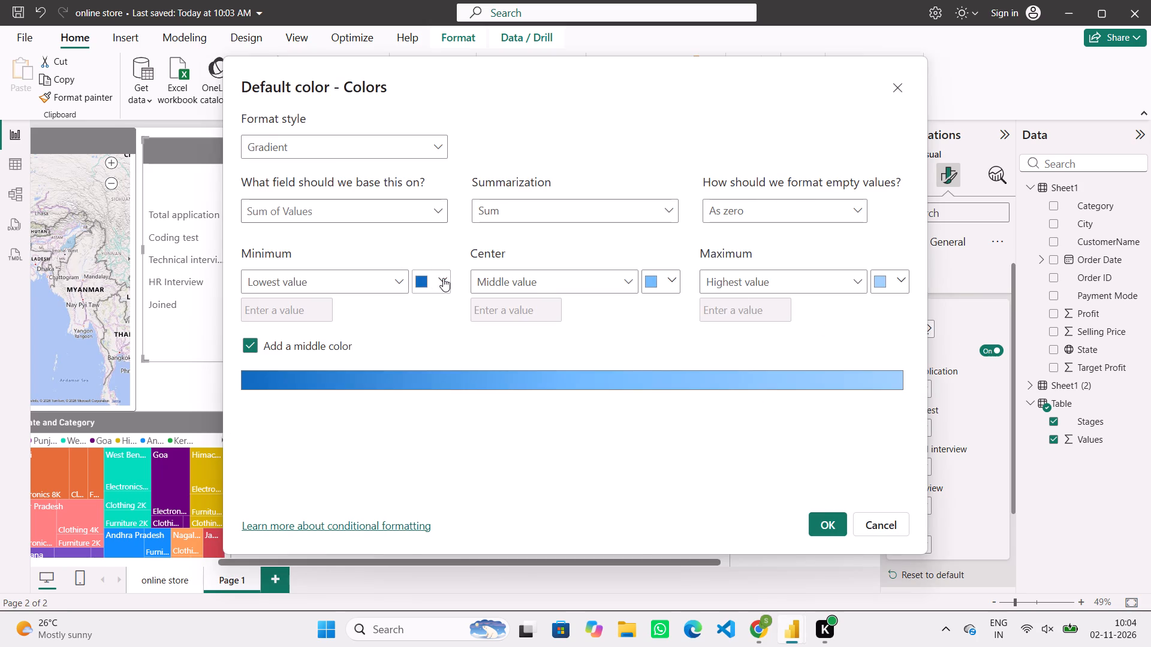
click(443, 278)
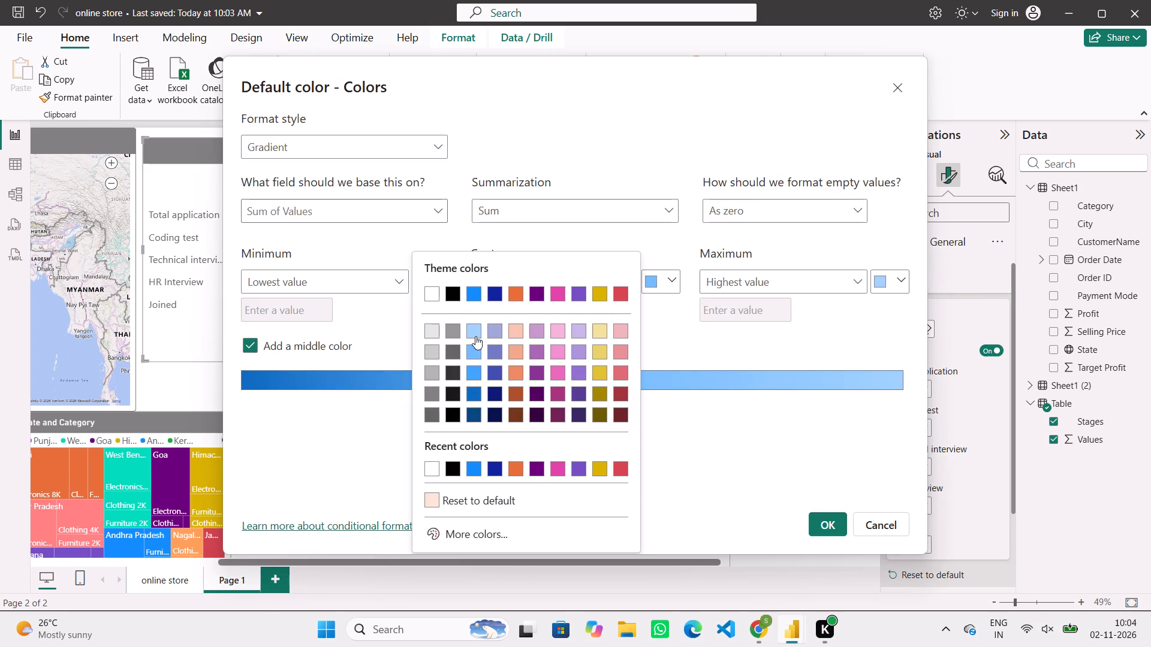
click(475, 336)
click(676, 280)
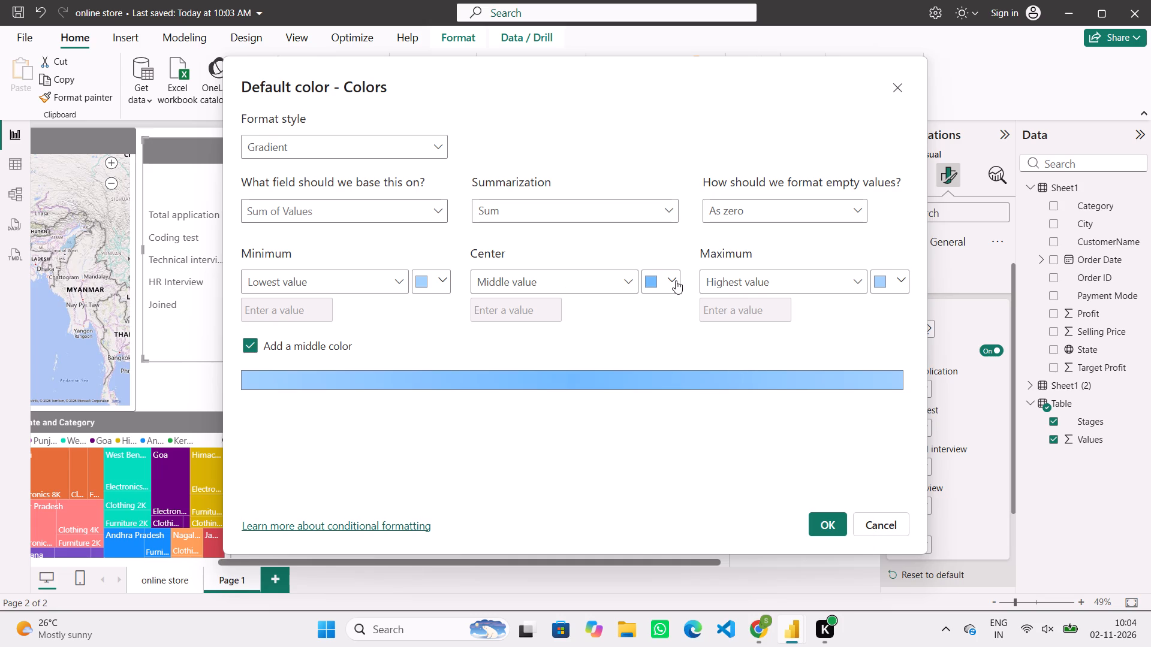
click(702, 369)
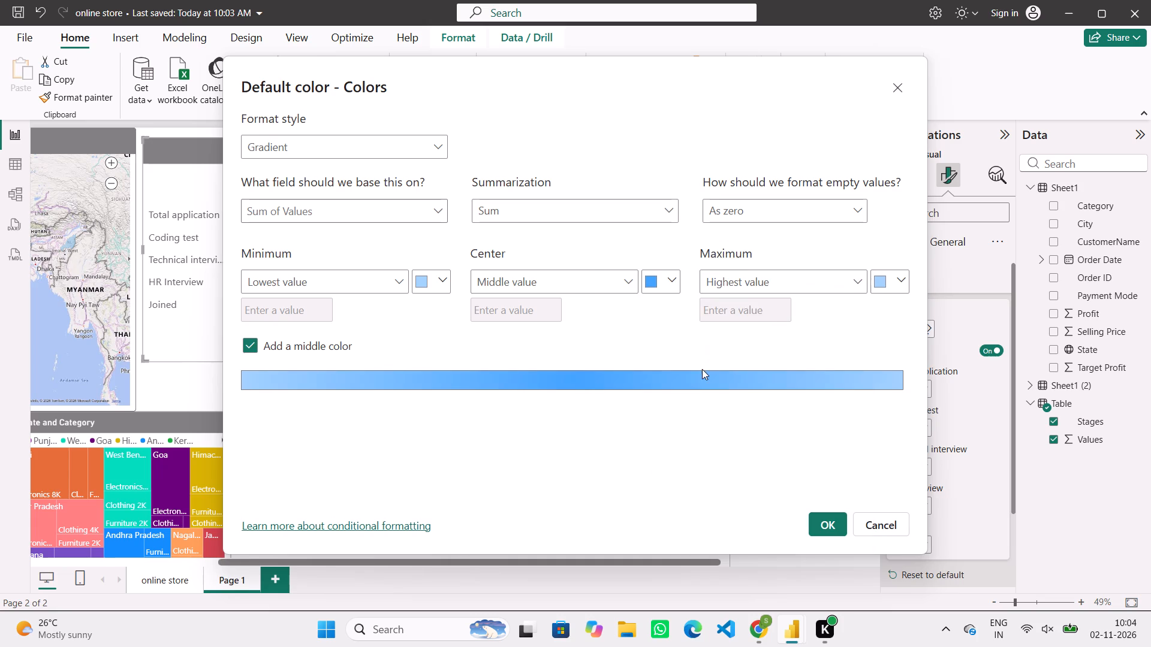
click(906, 279)
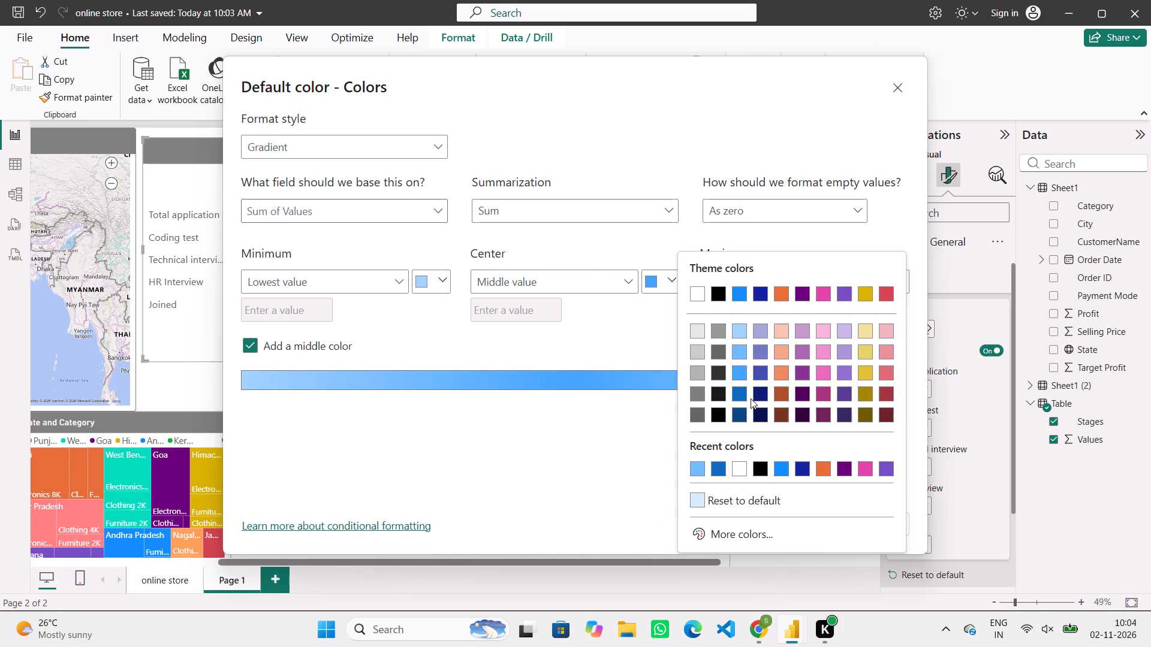
click(742, 398)
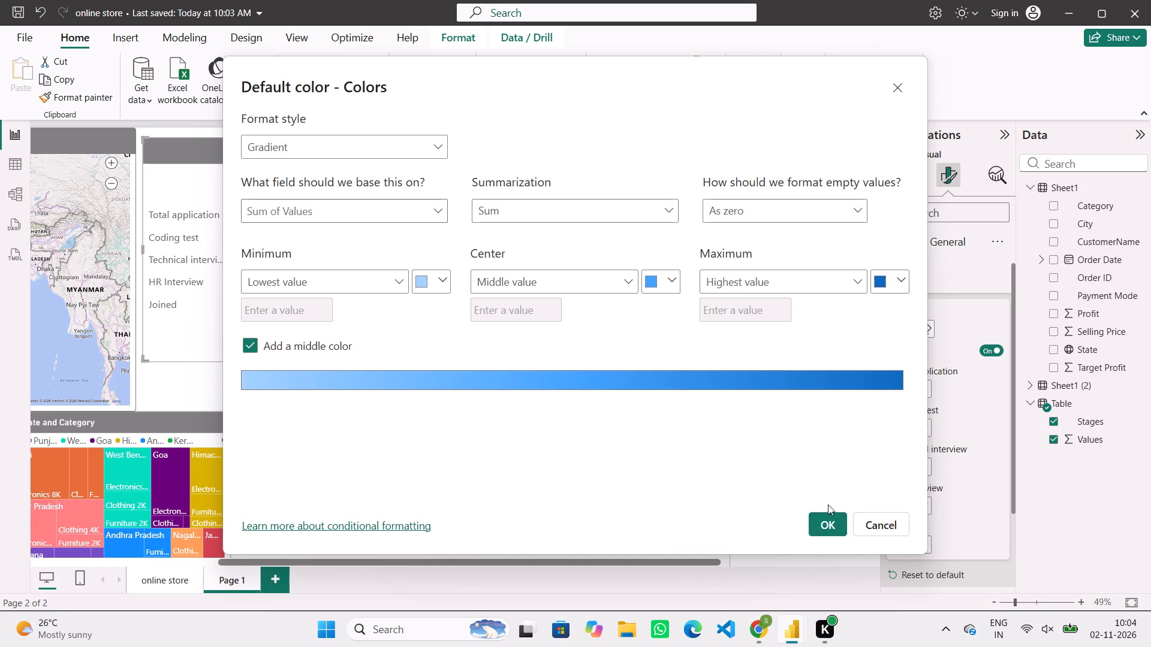
click(831, 521)
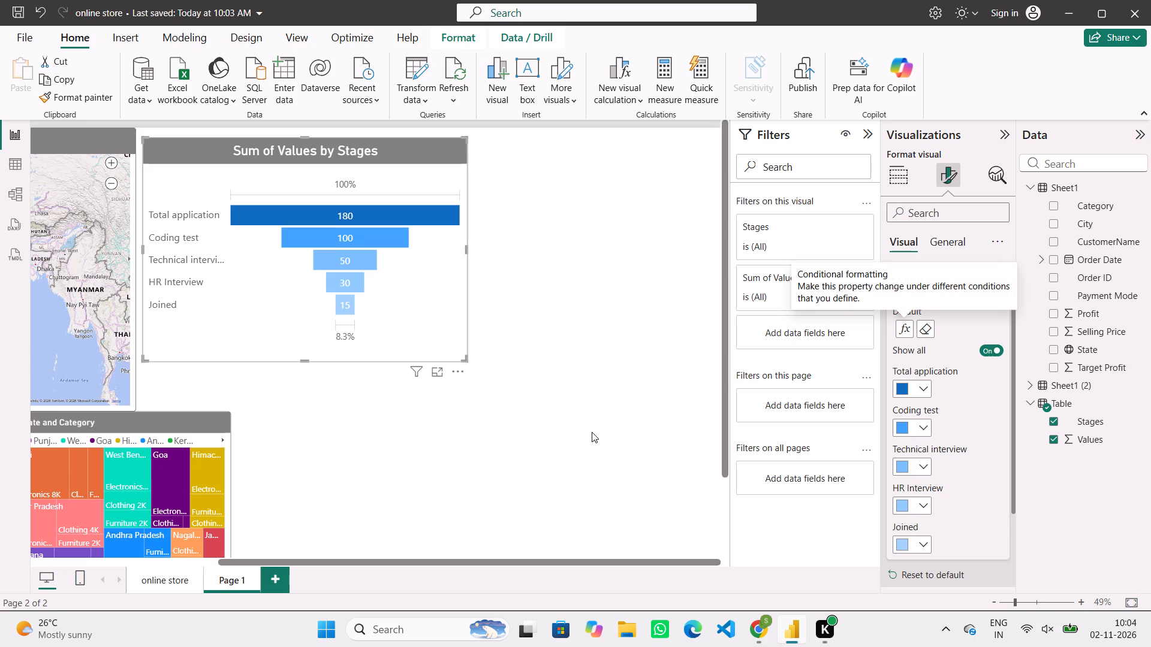
click(592, 432)
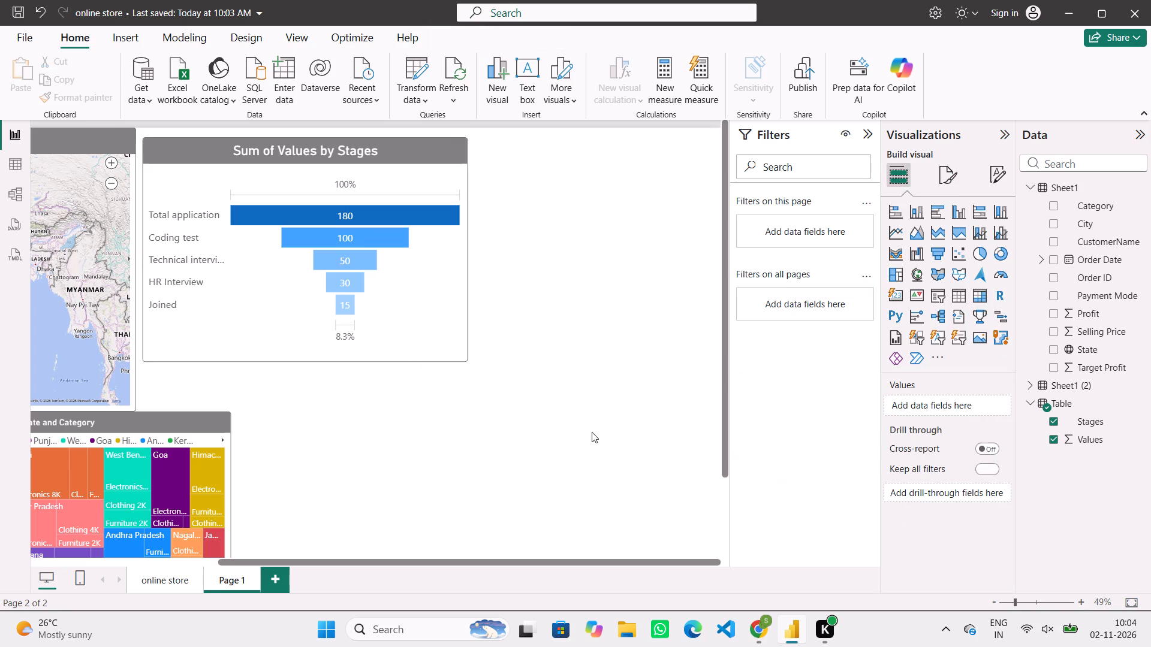
Examine the overall layout of the online store dashboard page with all its visuals in view.
scroll(592, 432, right, 1)
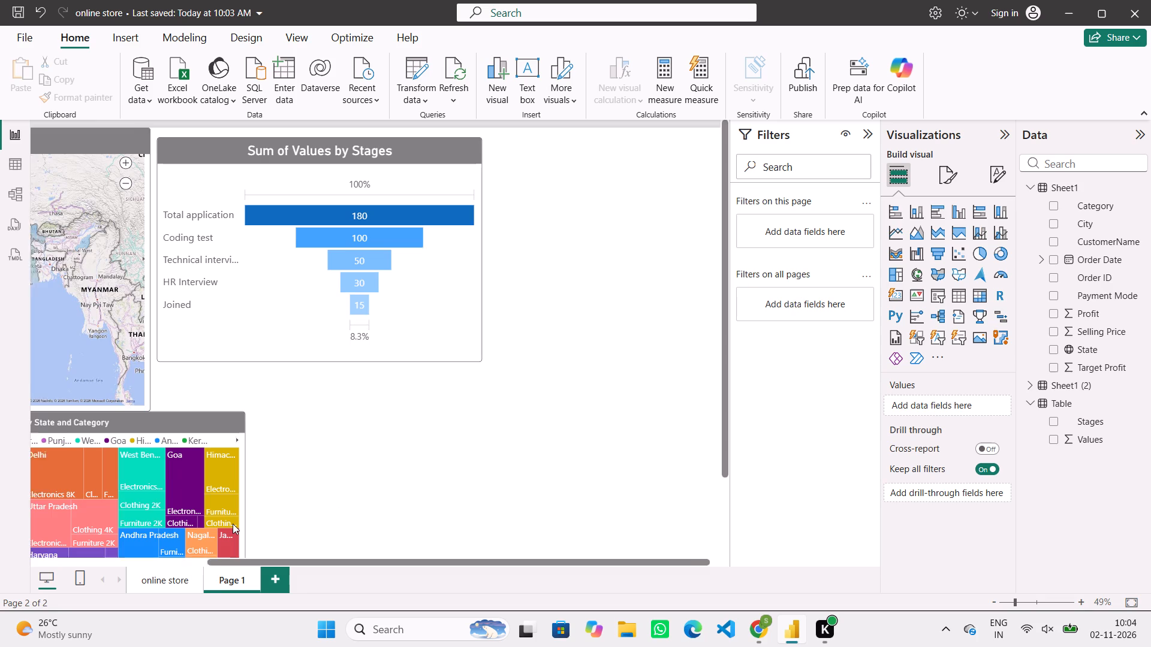
click(172, 575)
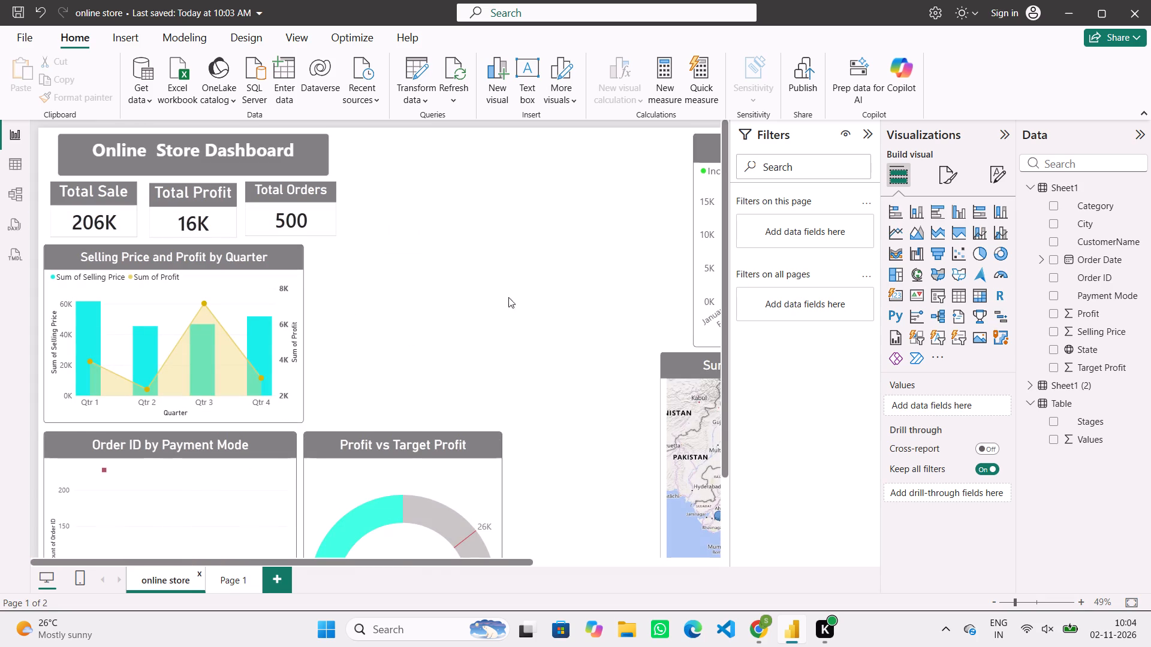
scroll(522, 299, down, 3)
scroll(522, 299, left, 2)
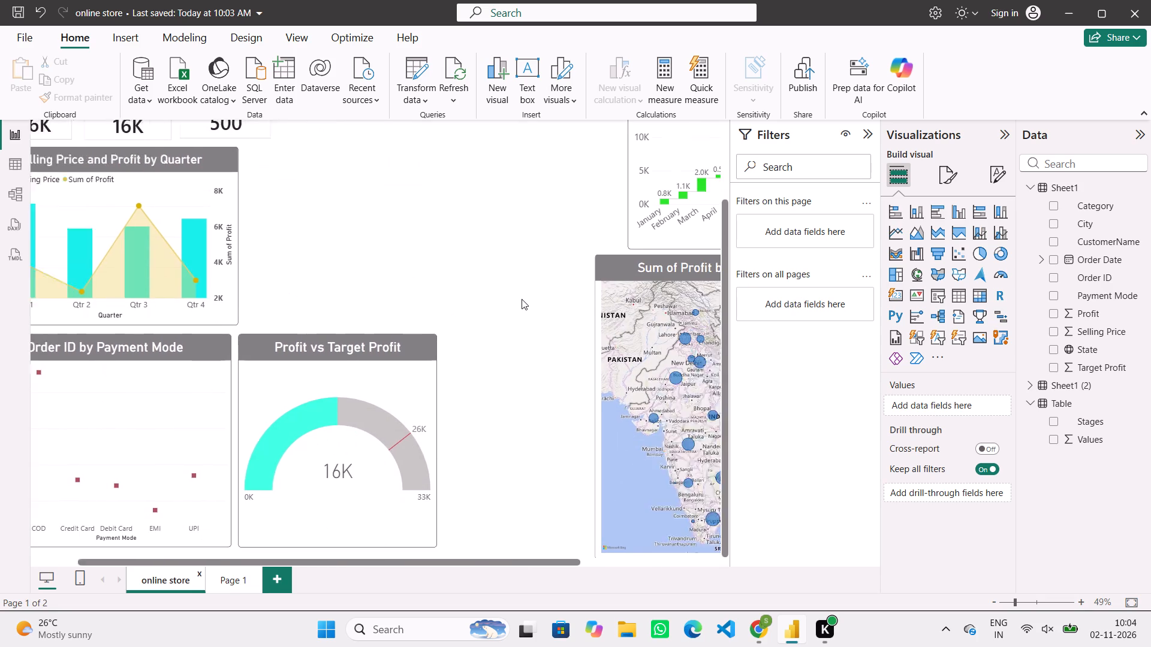
scroll(522, 299, left, 1)
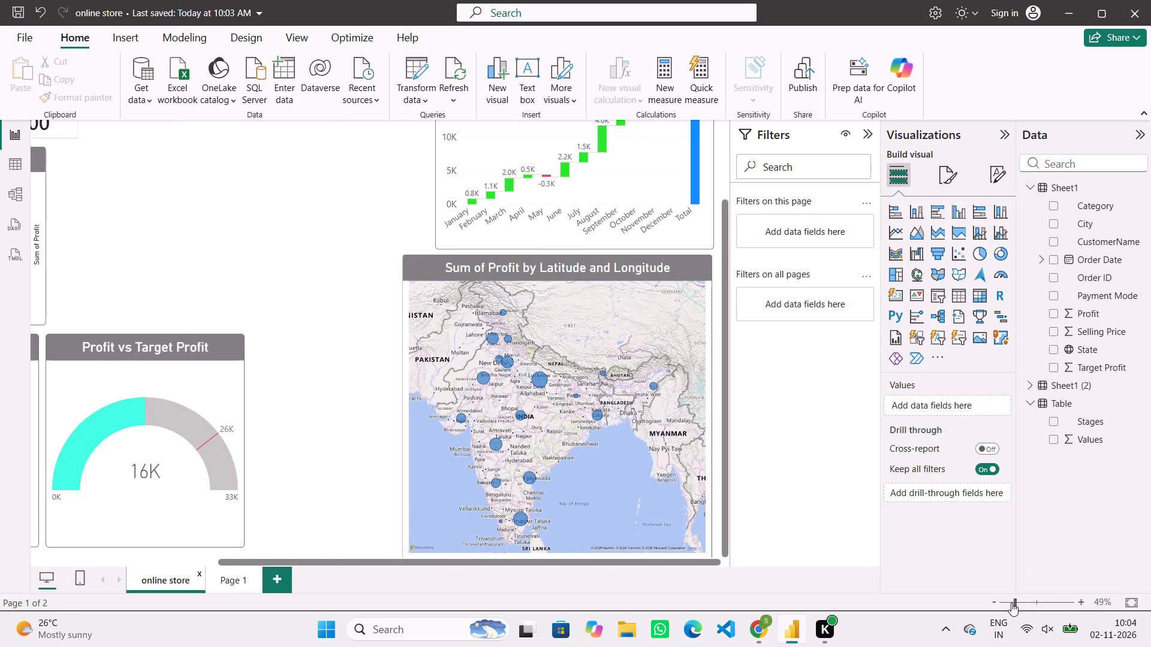
click(1011, 603)
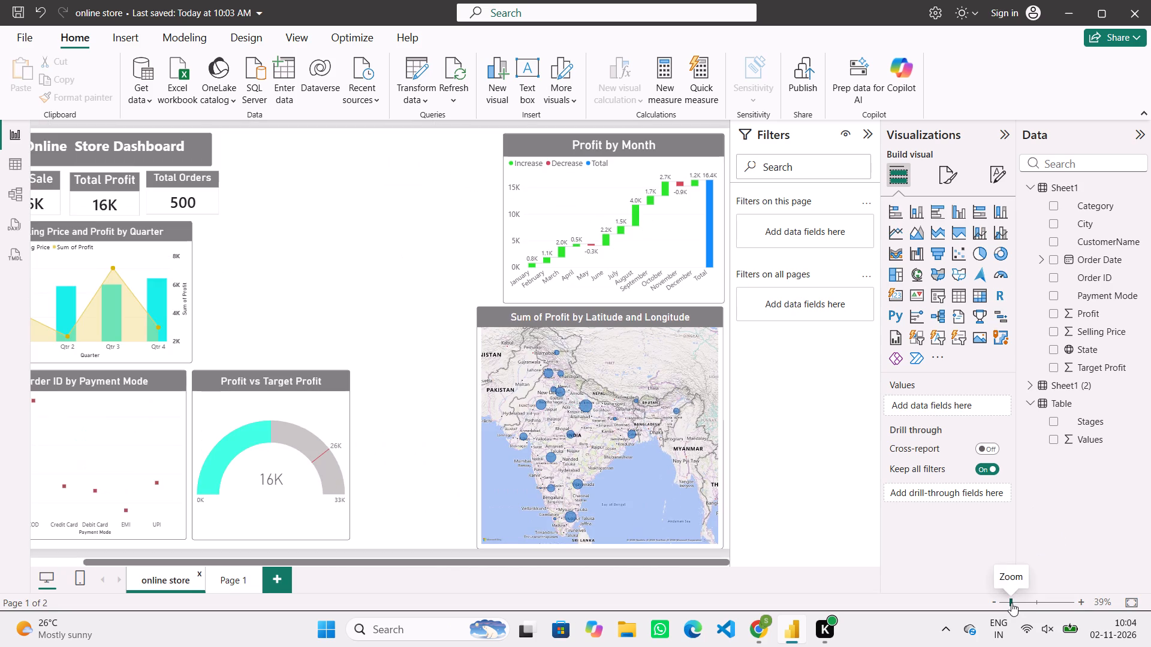
click(1007, 603)
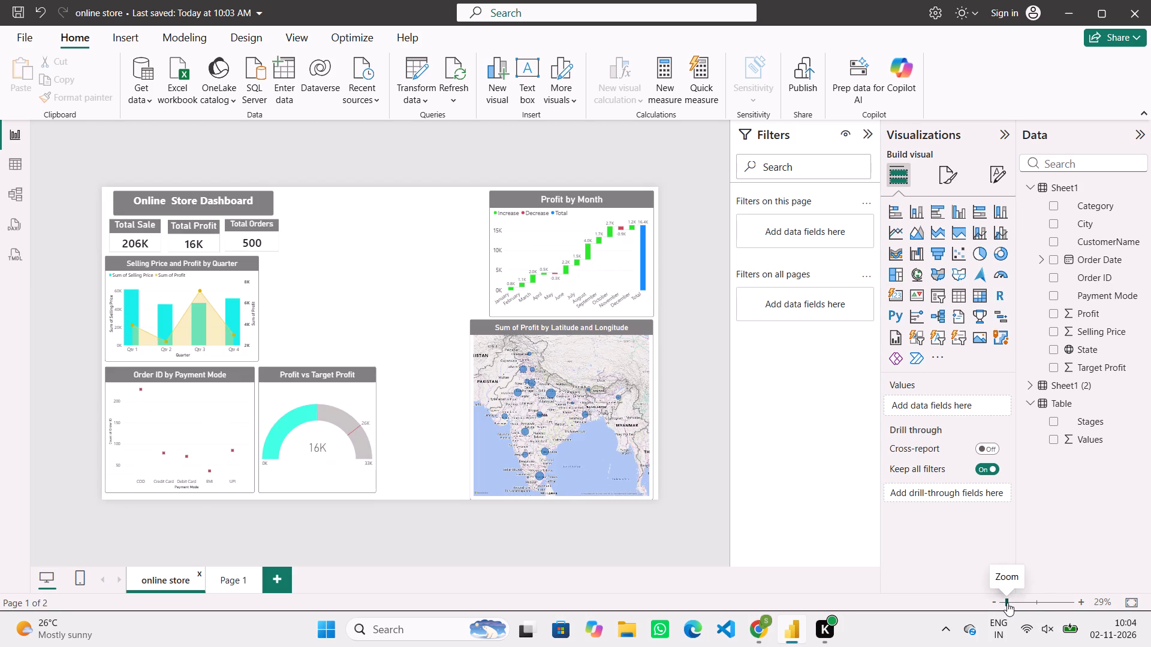
click(1081, 601)
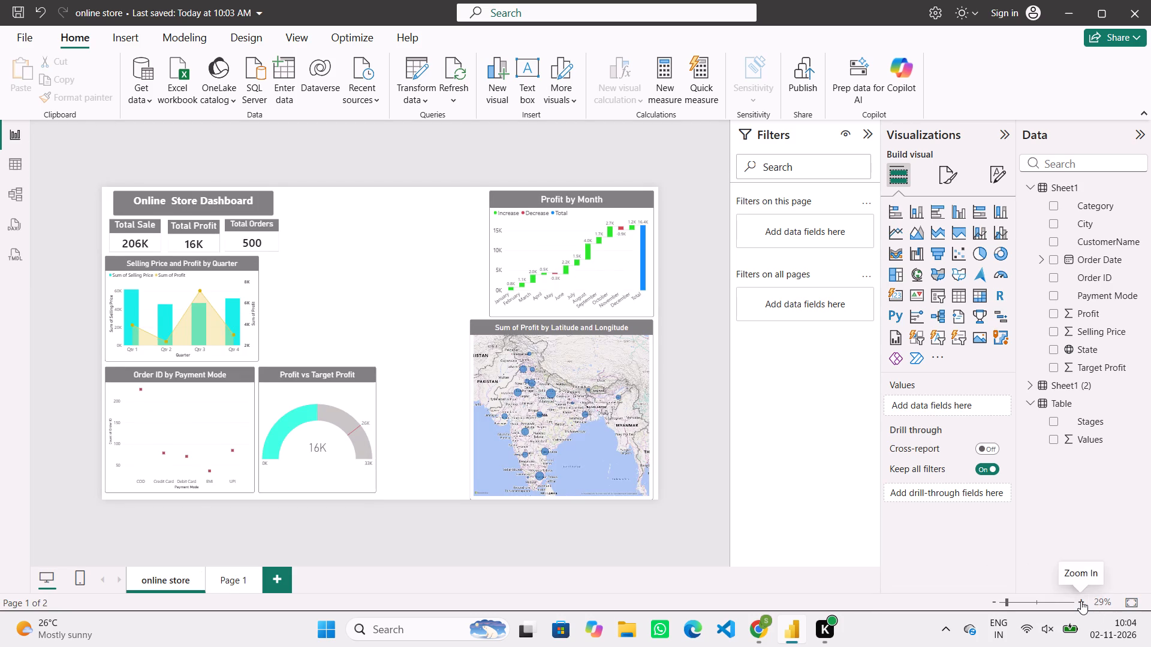
click(1081, 601)
click(1081, 601)
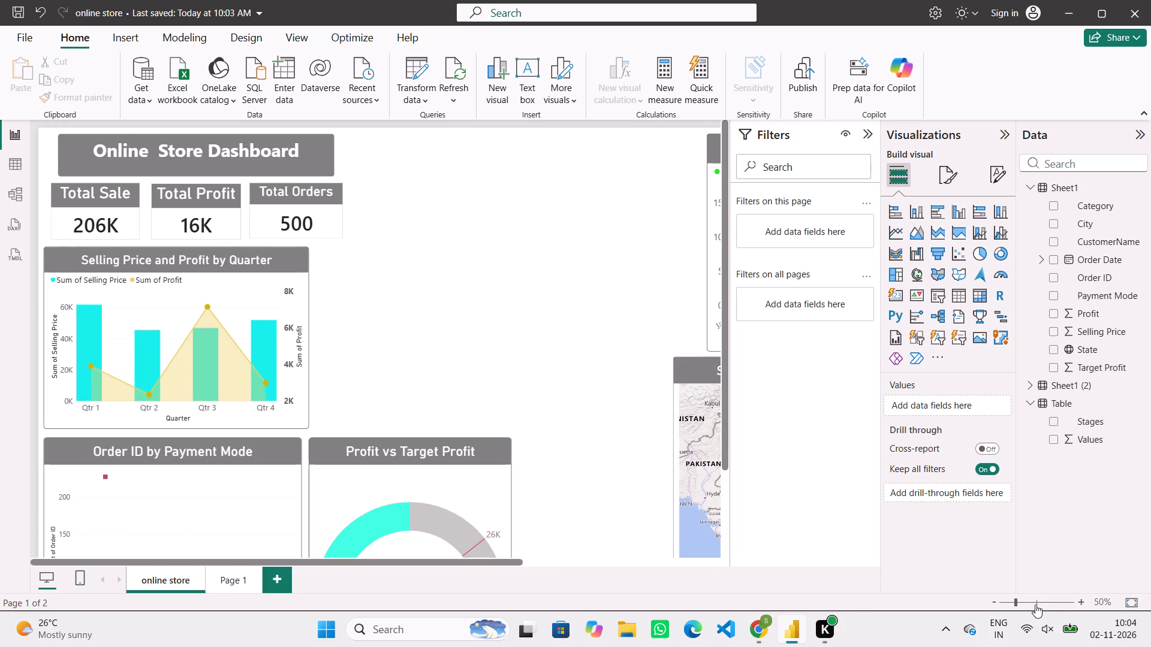
click(995, 606)
click(995, 606)
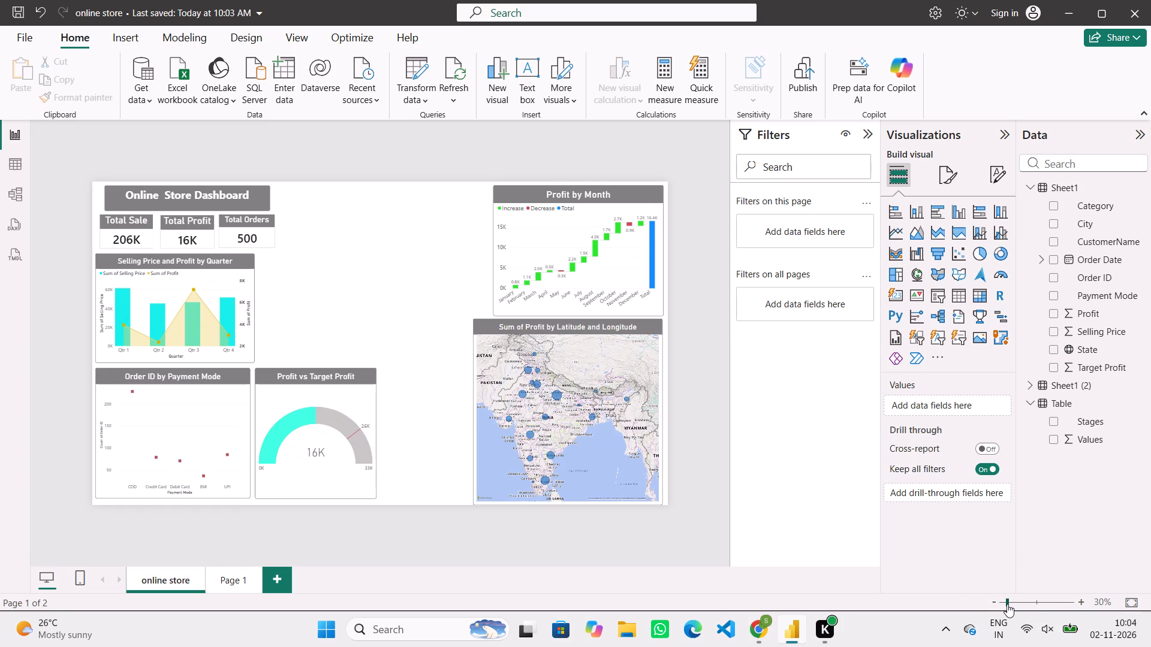
click(1007, 604)
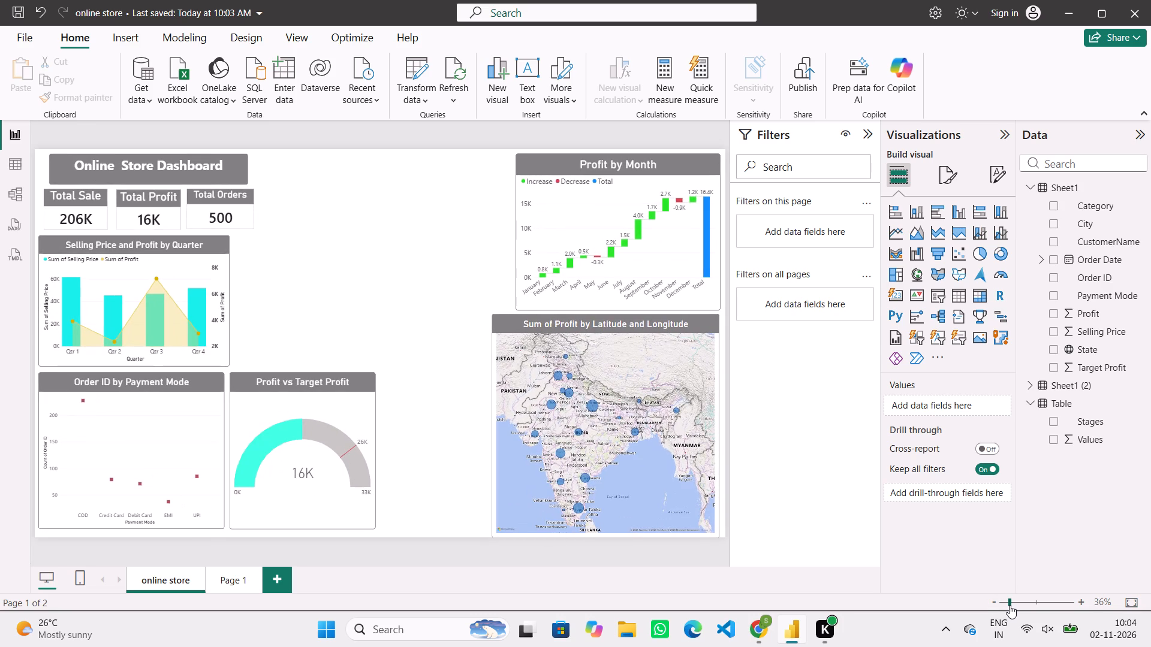
click(683, 560)
Return to Page 1 and save the report.
click(219, 581)
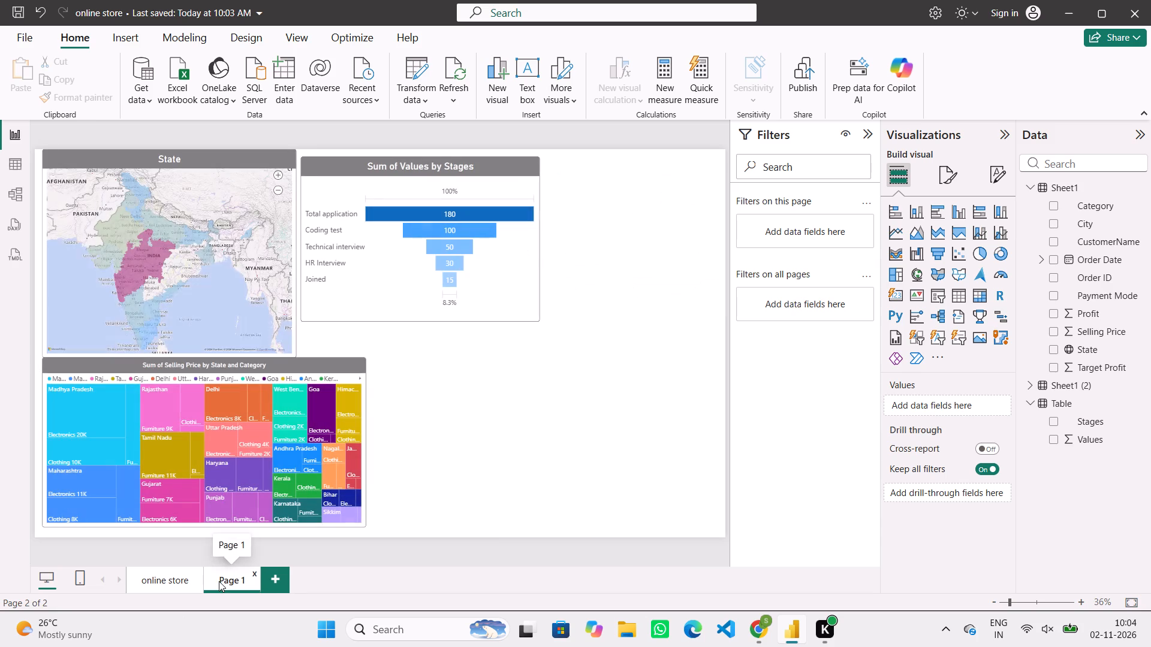
click(23, 14)
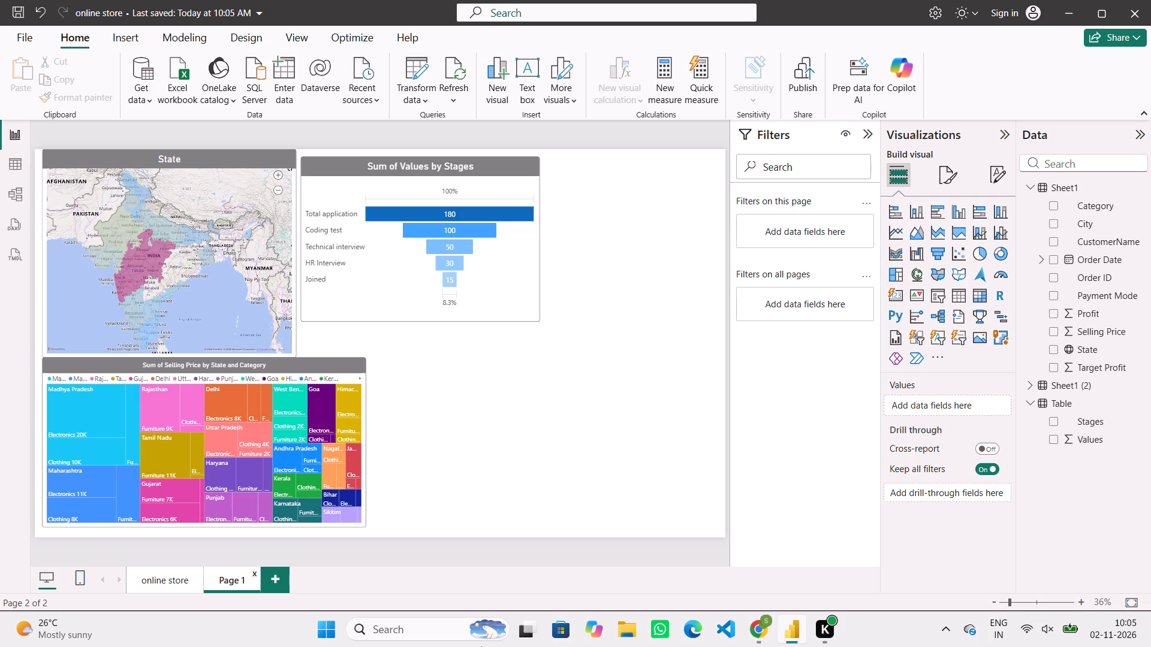
Look through the remaining states in the legend of the Sum of Selling Price by State and Category treemap and return to its start.
click(357, 379)
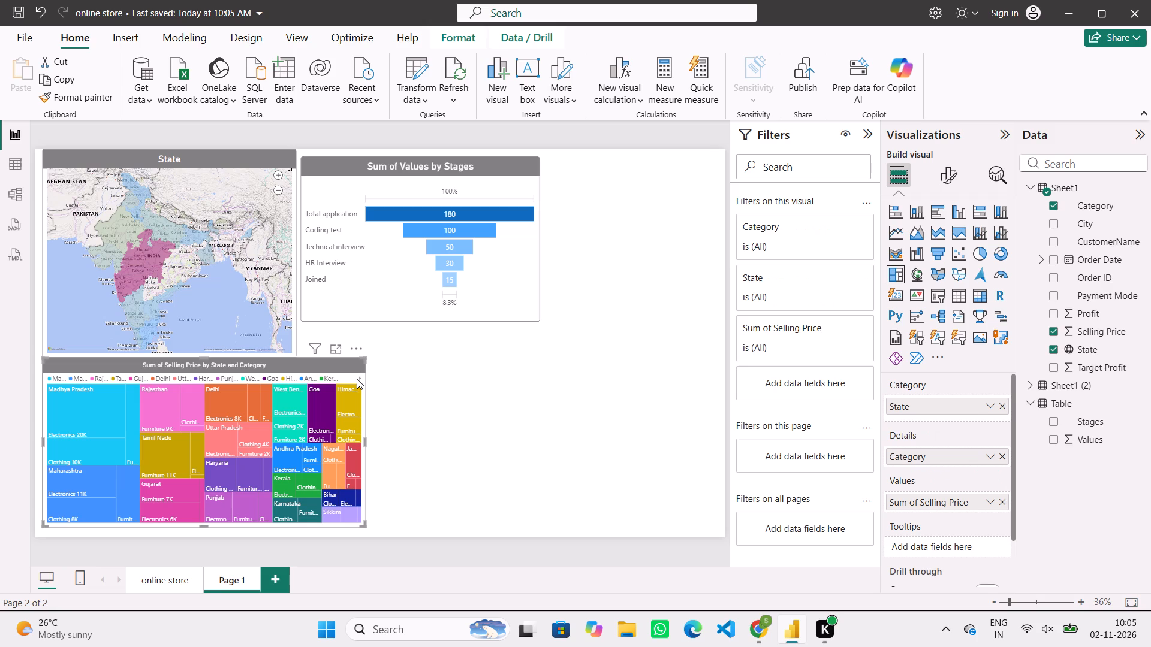
click(358, 379)
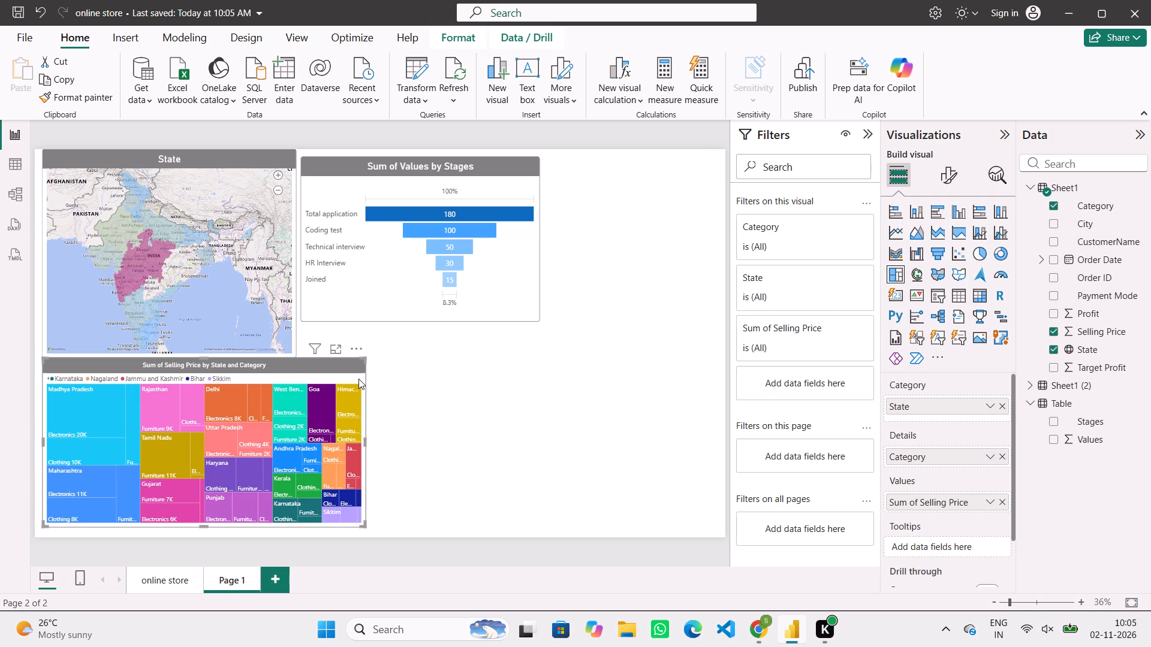
click(47, 379)
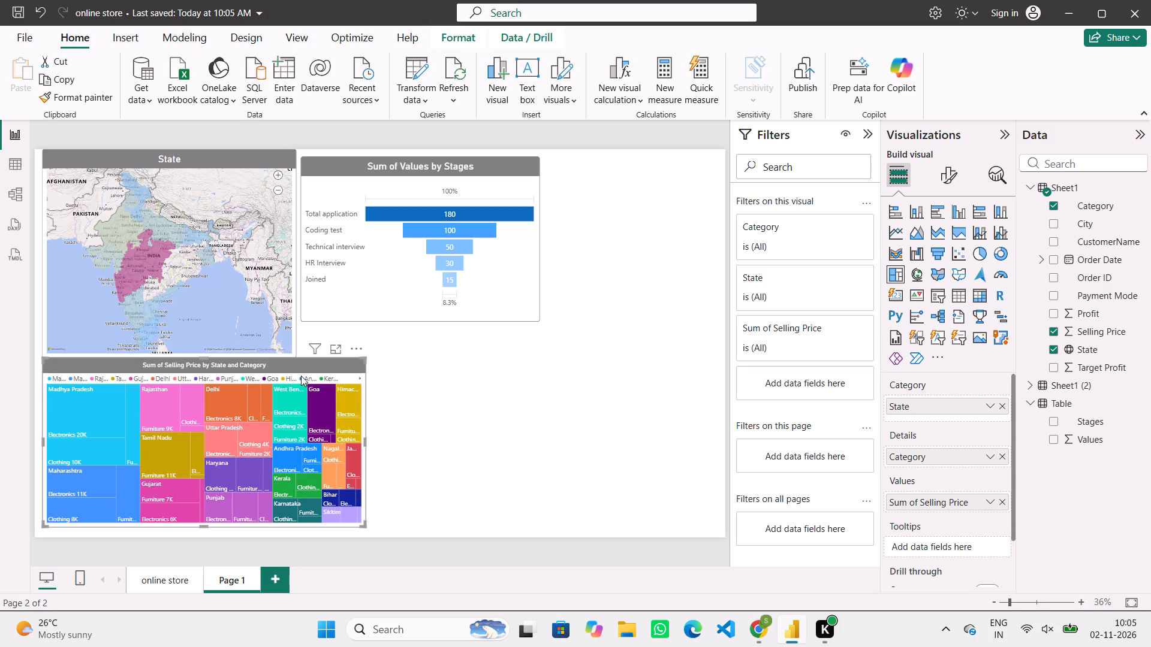
Save the online store report.
click(21, 3)
Switch to Chrome to consult the Tree Map cheat sheet on the course site.
click(762, 635)
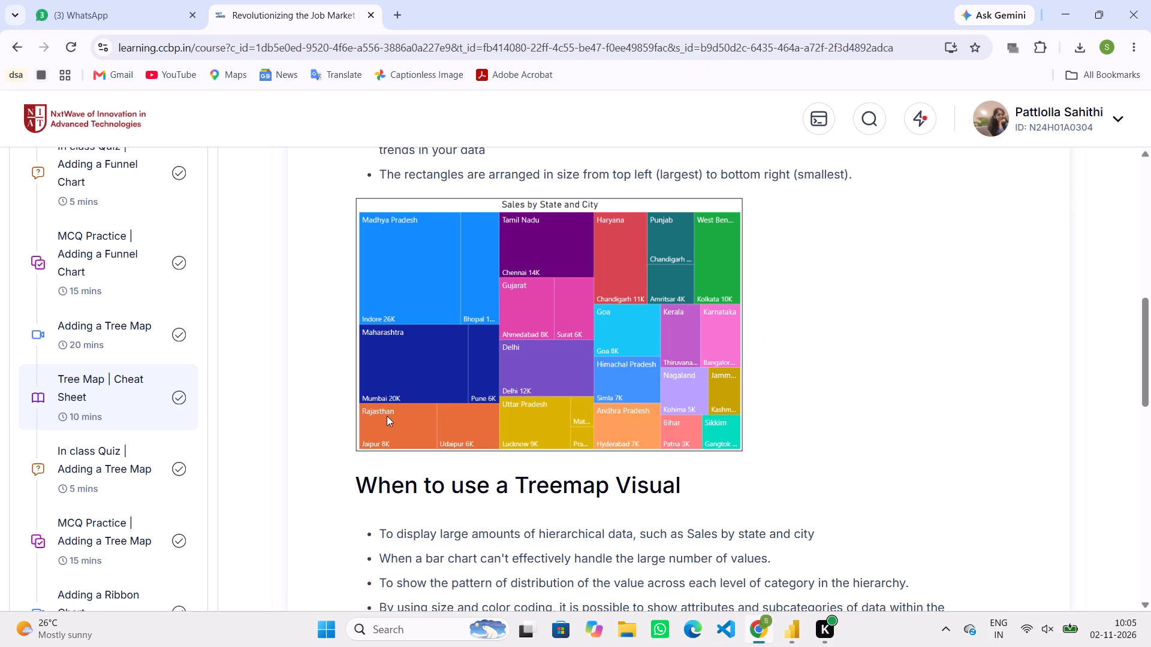